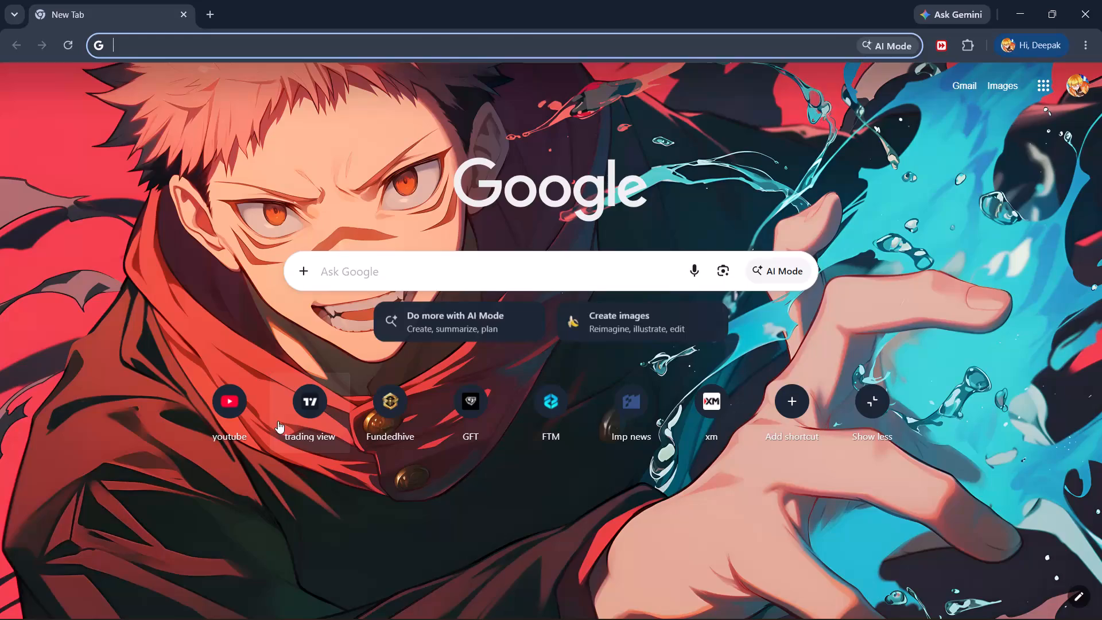
# Open the TradingView XAUUSD chart from the new tab page's shortcut.
pyautogui.click(275, 400)
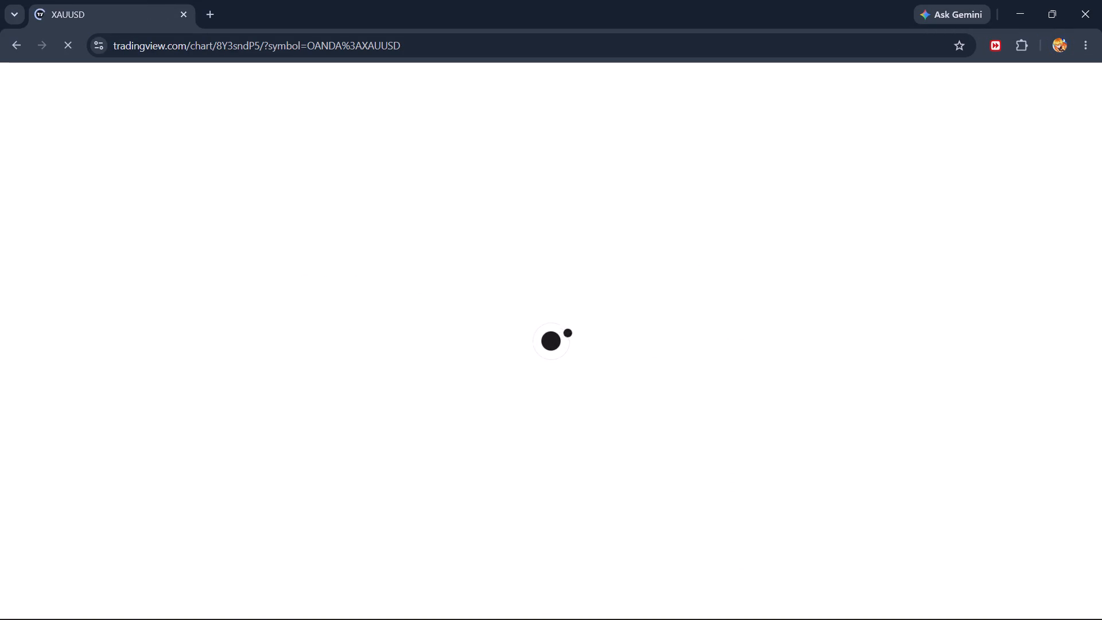
# Remove all 12 existing drawings from the XAUUSD 5-minute chart.
pyautogui.scroll(-8, 275, 400)
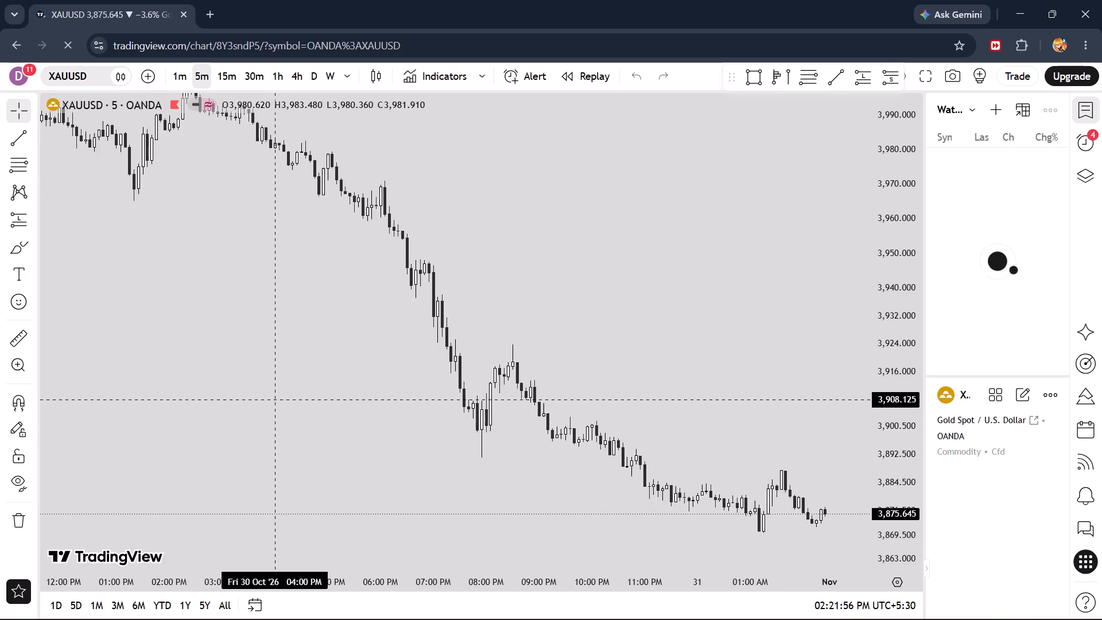
pyautogui.scroll(-4, 275, 400)
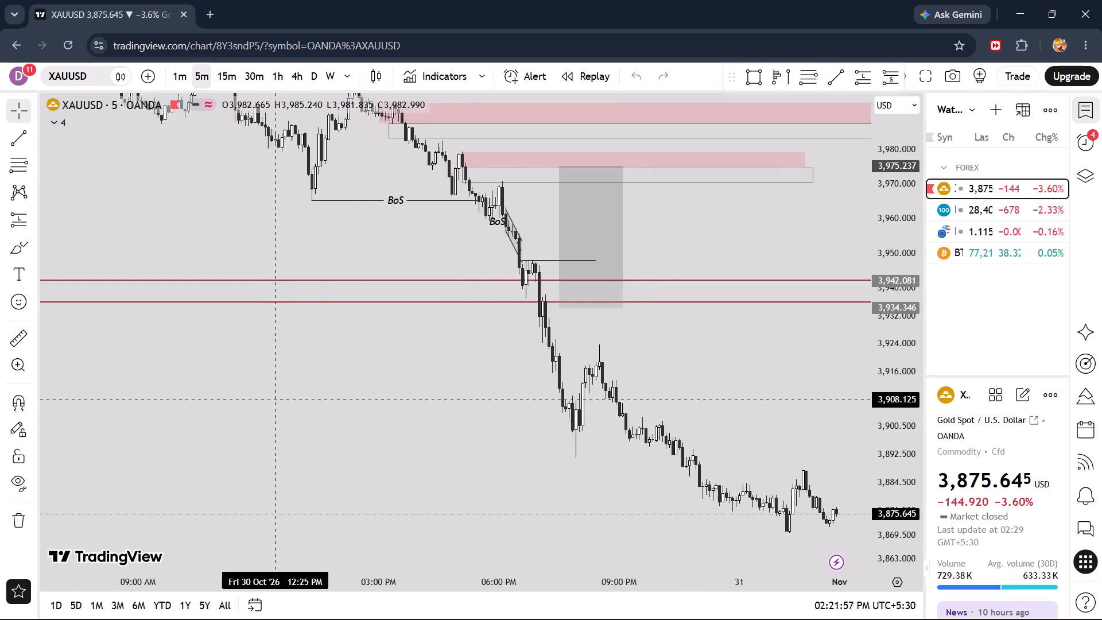
pyautogui.scroll(-3, 275, 400)
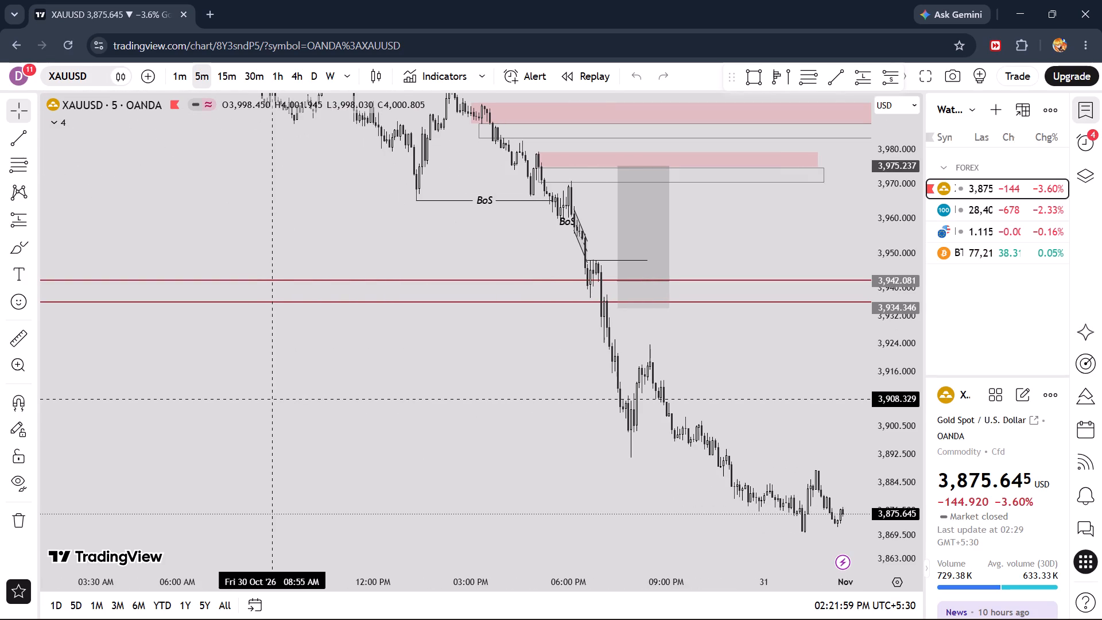
pyautogui.rightClick(274, 398)
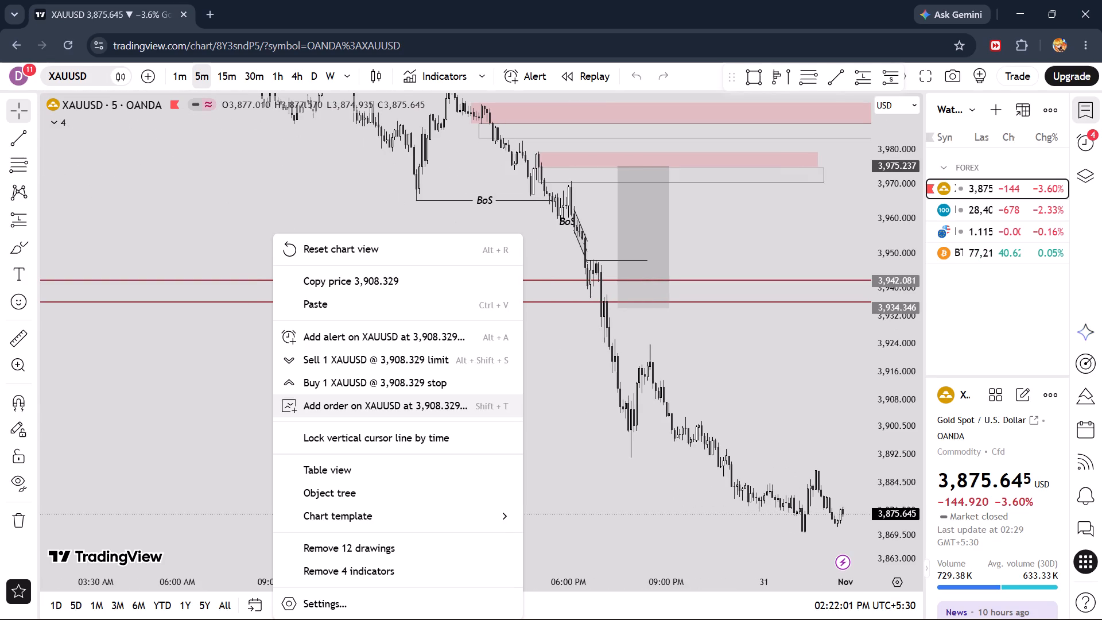
pyautogui.click(326, 548)
# Switch the XAUUSD chart to the 4-hour timeframe and examine the recent price action.
pyautogui.moveTo(792, 412); pyautogui.dragTo(552, 319)
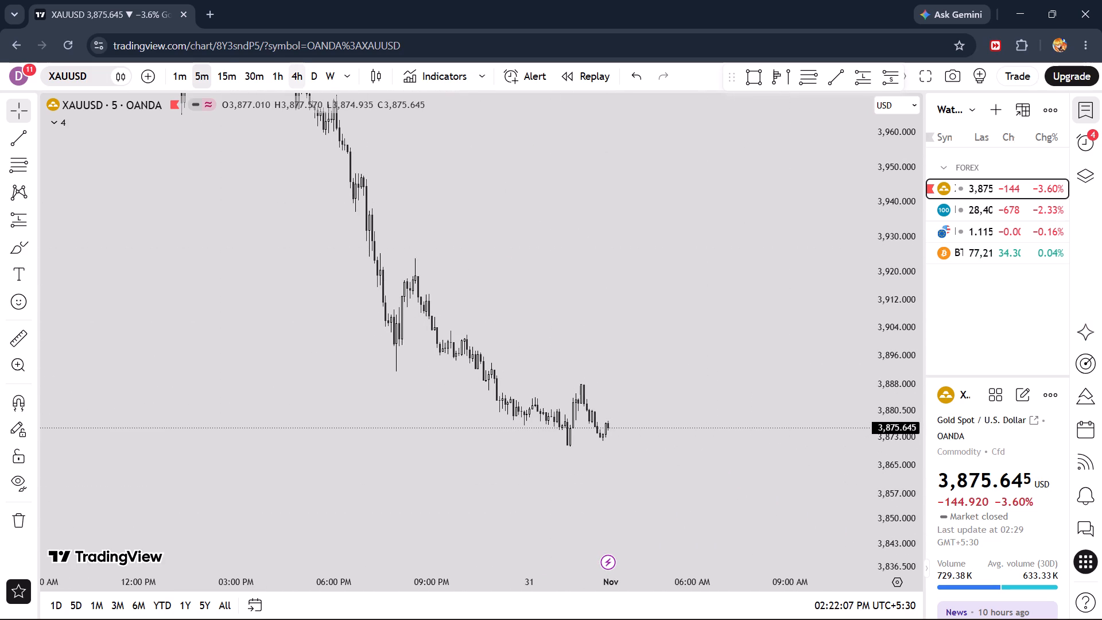
pyautogui.click(293, 63)
pyautogui.moveTo(455, 200); pyautogui.dragTo(490, 459)
pyautogui.moveTo(910, 127); pyautogui.dragTo(875, 485)
pyautogui.moveTo(741, 417); pyautogui.dragTo(592, 379)
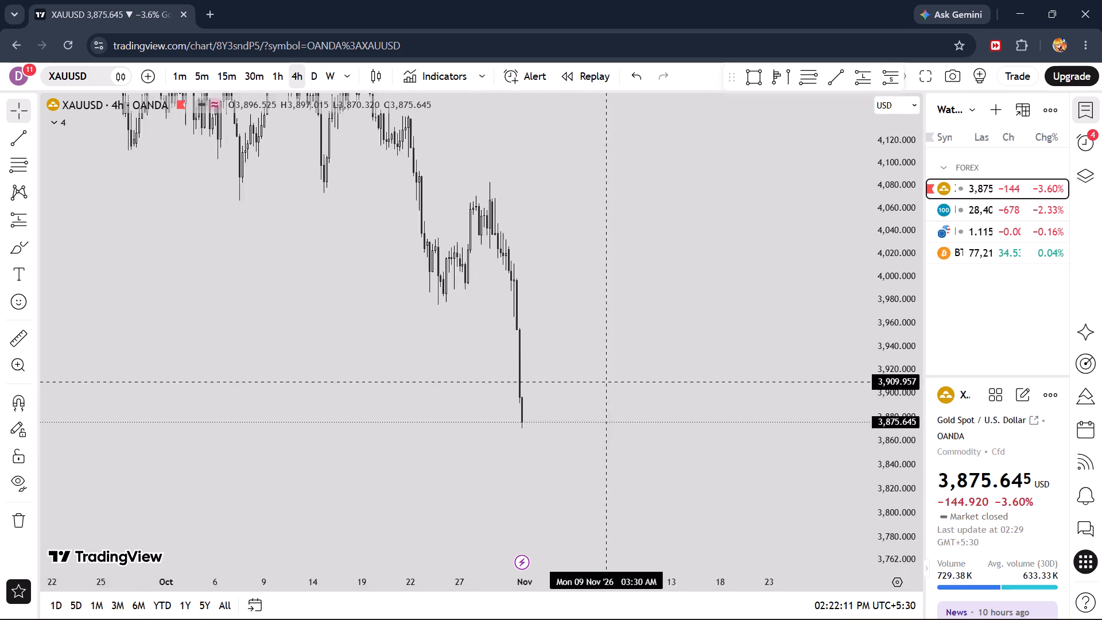
pyautogui.moveTo(592, 379); pyautogui.dragTo(588, 378)
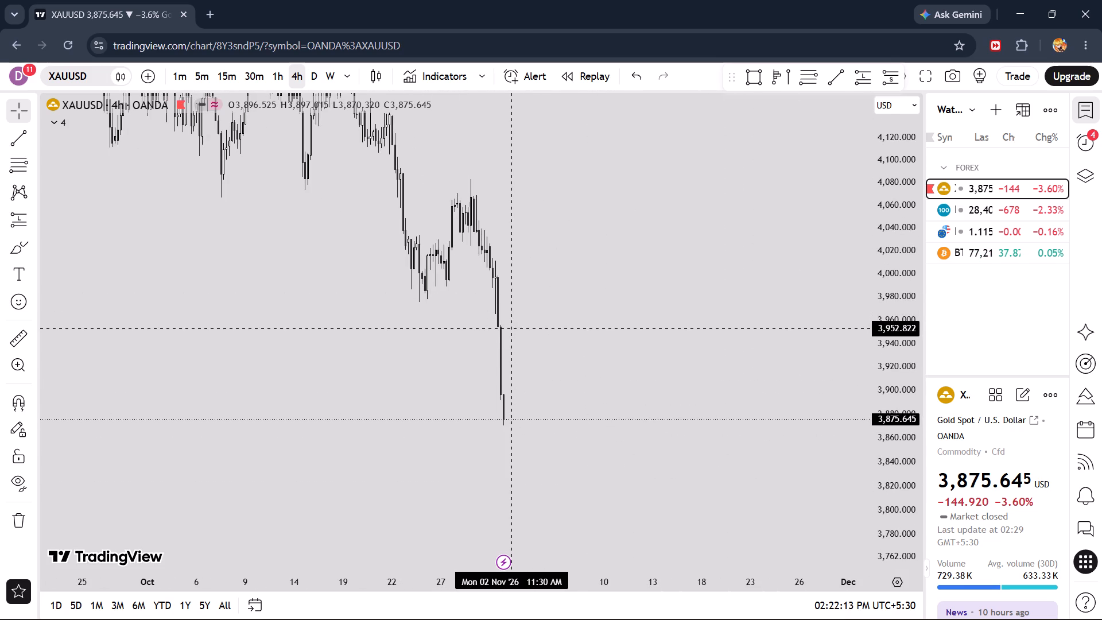
pyautogui.scroll(-6, 497, 431)
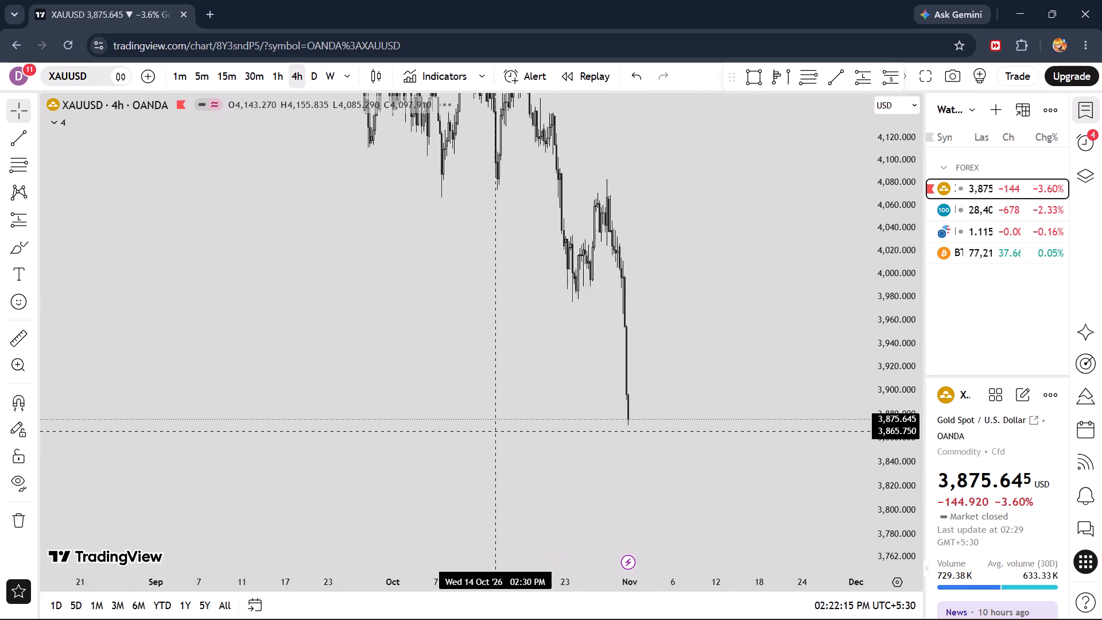
pyautogui.scroll(-8, 494, 431)
pyautogui.scroll(10, 494, 431)
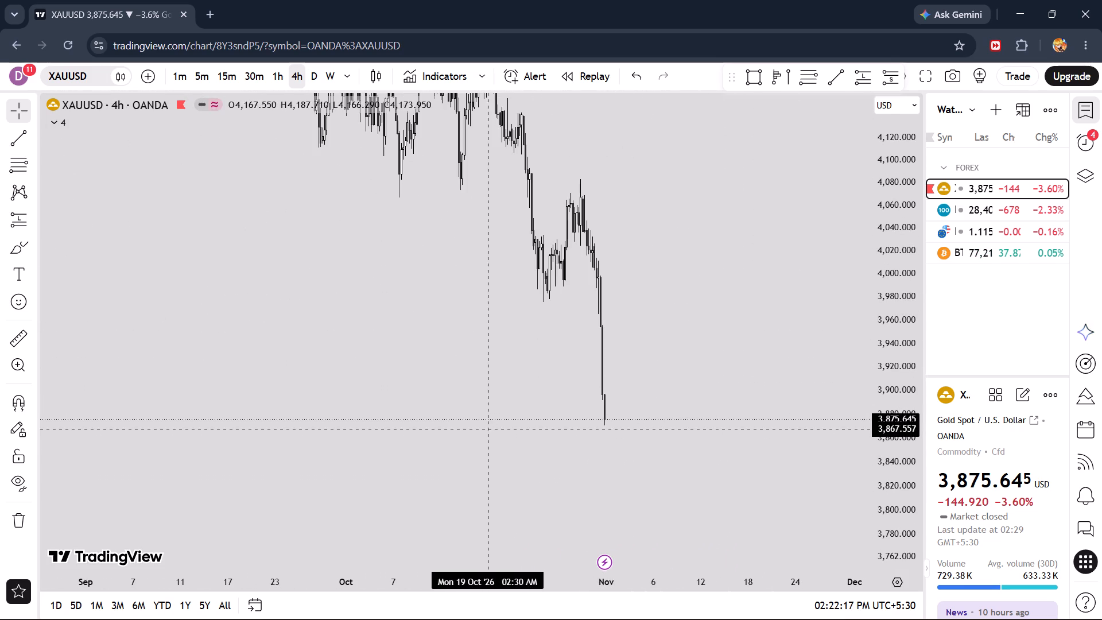
# Switch the chart to the daily timeframe and examine the price swings of 2026.
pyautogui.click(317, 72)
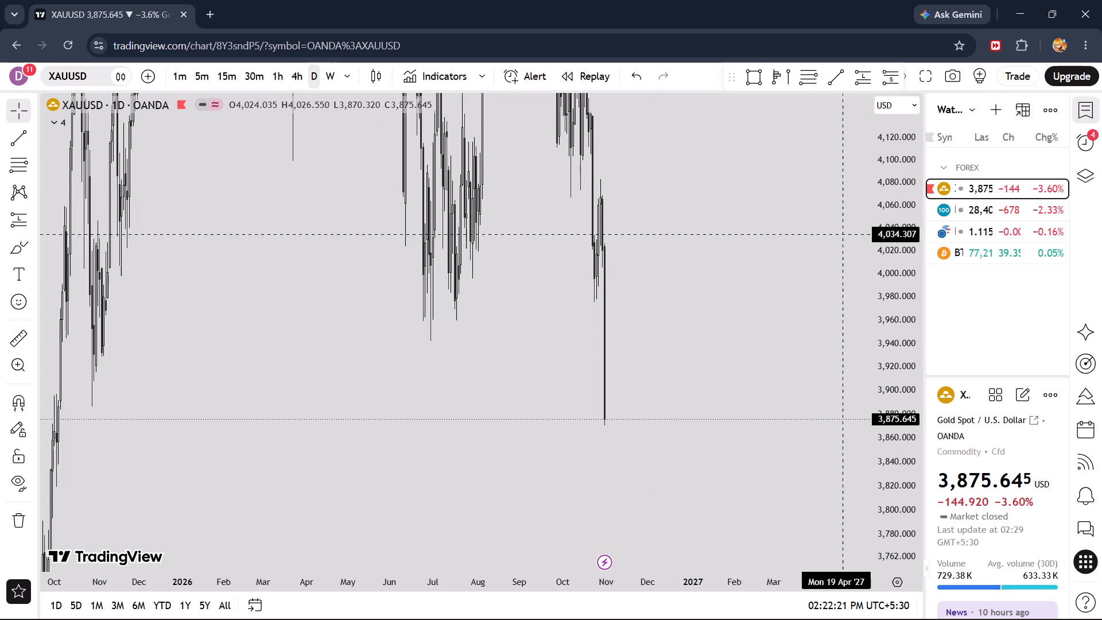
pyautogui.moveTo(902, 179); pyautogui.dragTo(908, 505)
pyautogui.moveTo(669, 216); pyautogui.dragTo(766, 399)
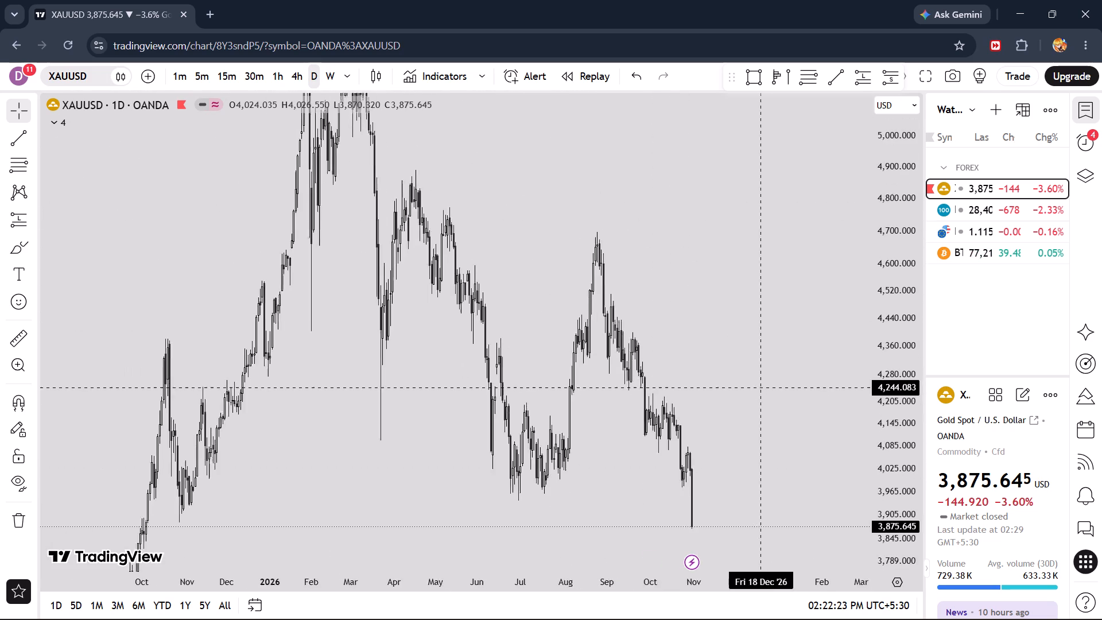
pyautogui.moveTo(766, 399); pyautogui.dragTo(546, 216)
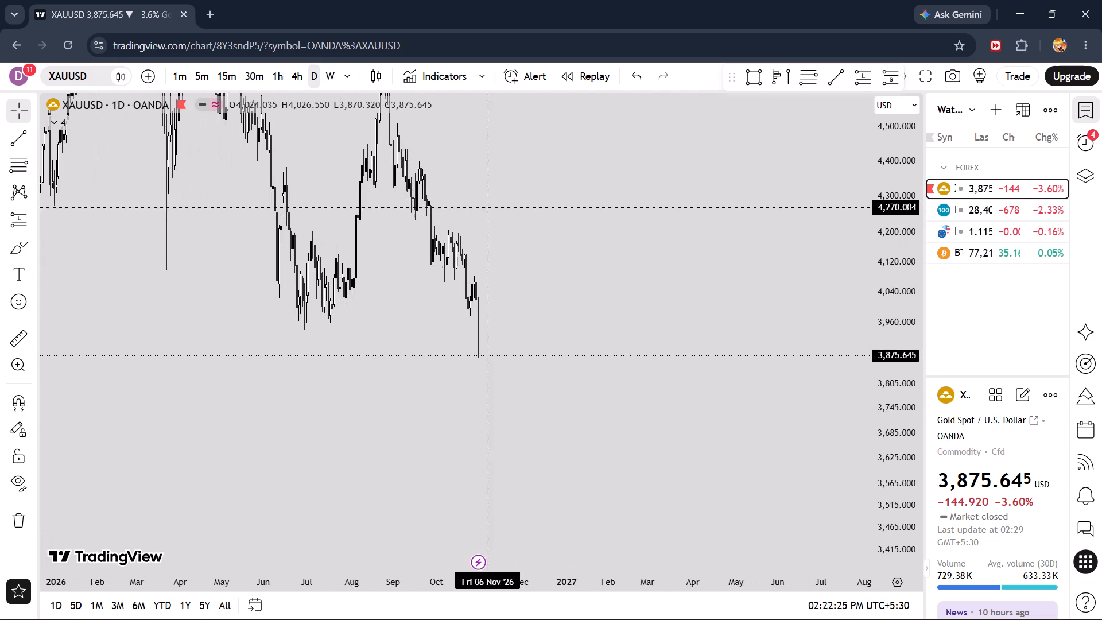
# Switch the chart to the weekly timeframe and examine the latest candles.
pyautogui.click(330, 75)
pyautogui.scroll(2, 483, 308)
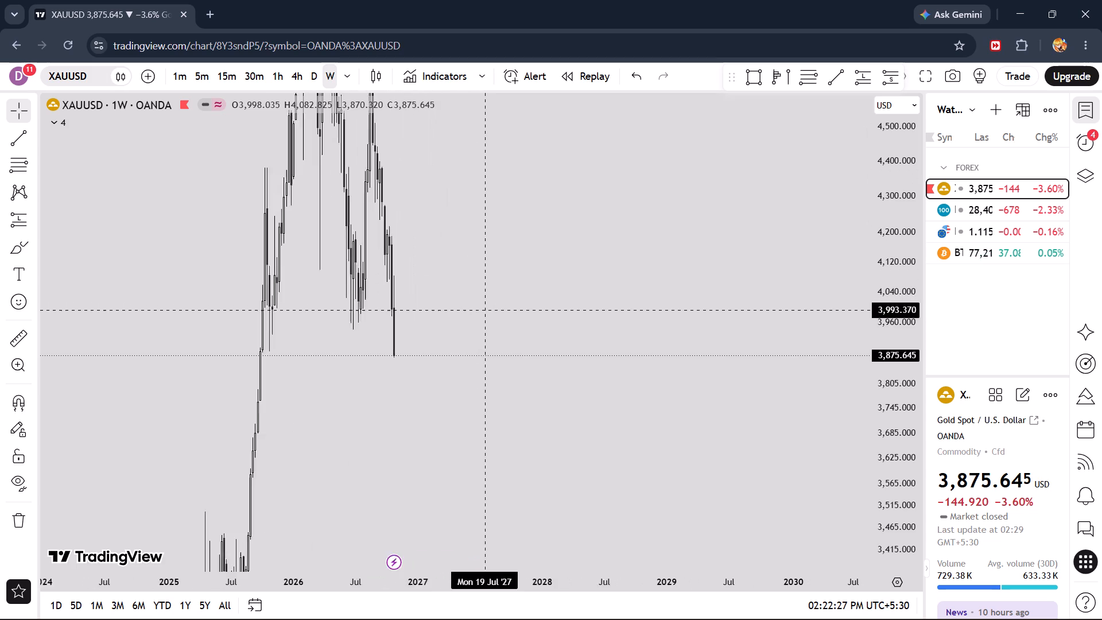
pyautogui.scroll(2, 484, 309)
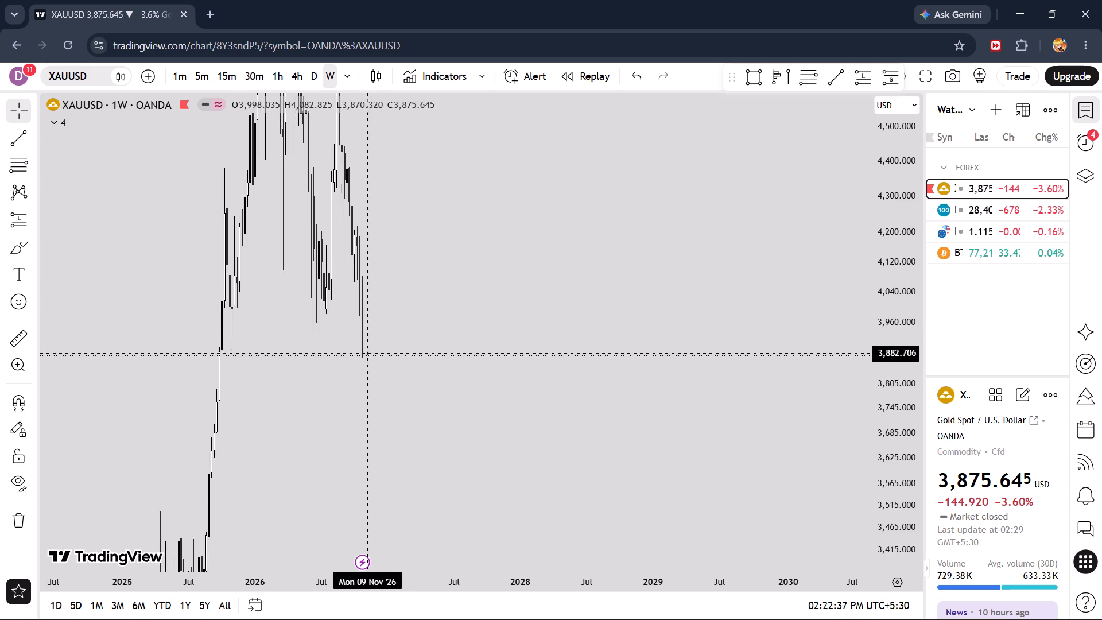
pyautogui.scroll(3, 362, 351)
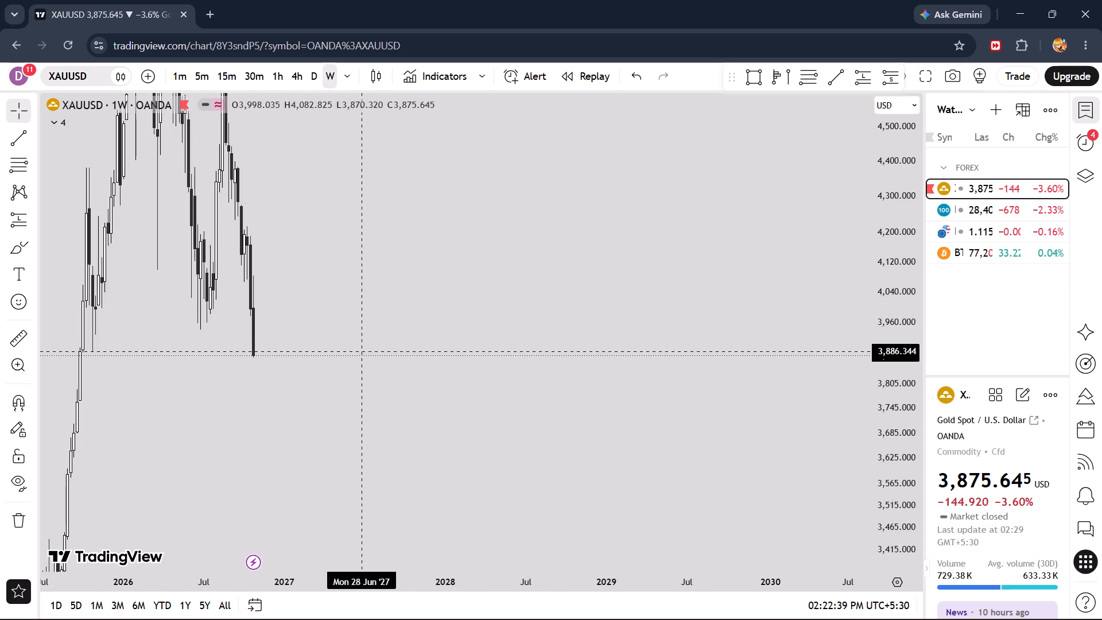
pyautogui.moveTo(362, 351); pyautogui.dragTo(416, 362)
# Measure the price range beside the latest weekly candle, from about 4,080 down to about 3,870.
pyautogui.click(1, 338)
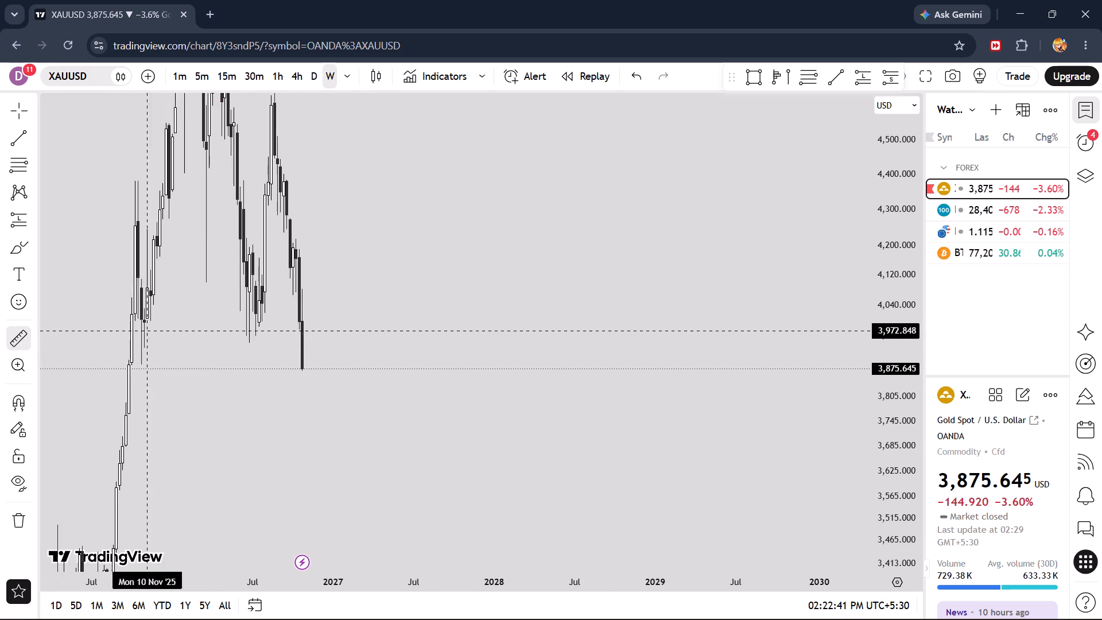
pyautogui.click(335, 289)
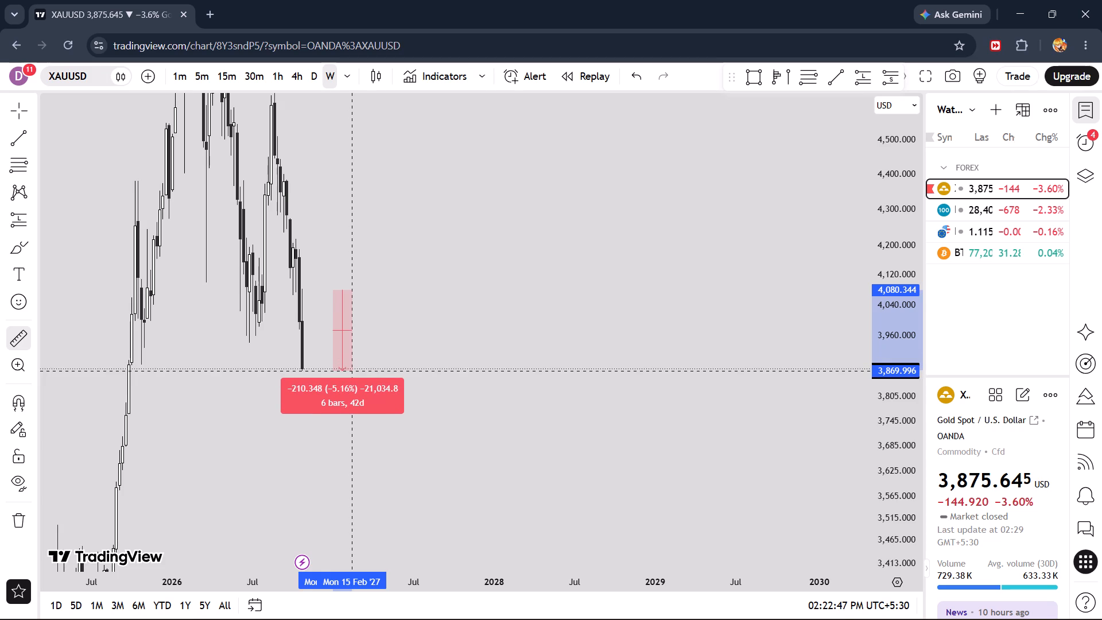
pyautogui.rightClick(352, 371)
# Dismiss the advertisement and examine the weekly chart between the 2026 peak and the latest candle.
pyautogui.moveTo(329, 227); pyautogui.dragTo(356, 356)
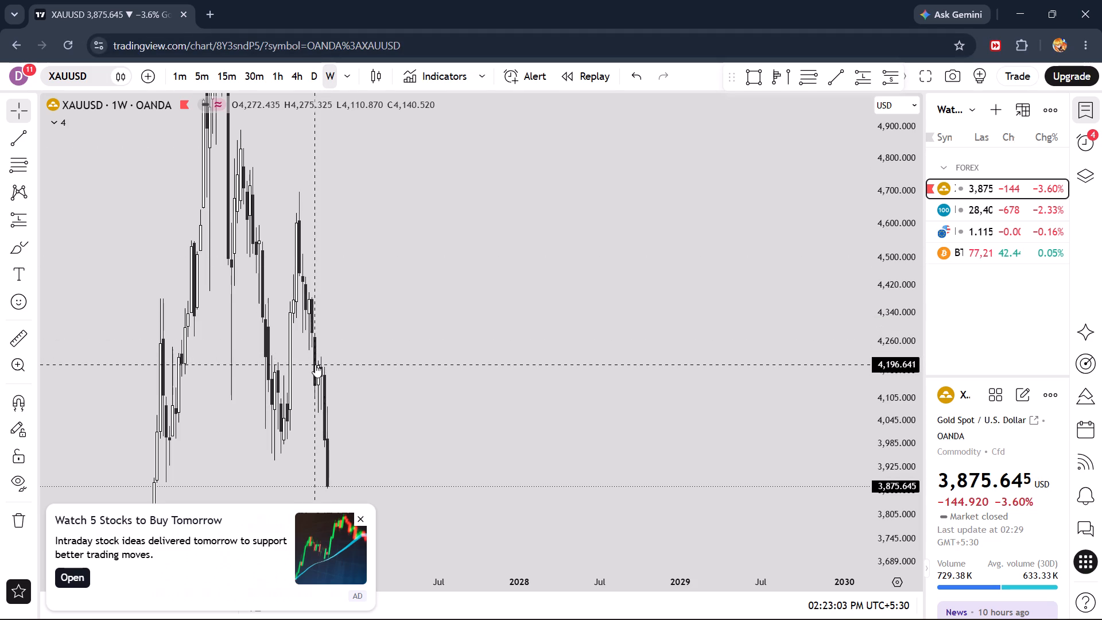
pyautogui.click(361, 521)
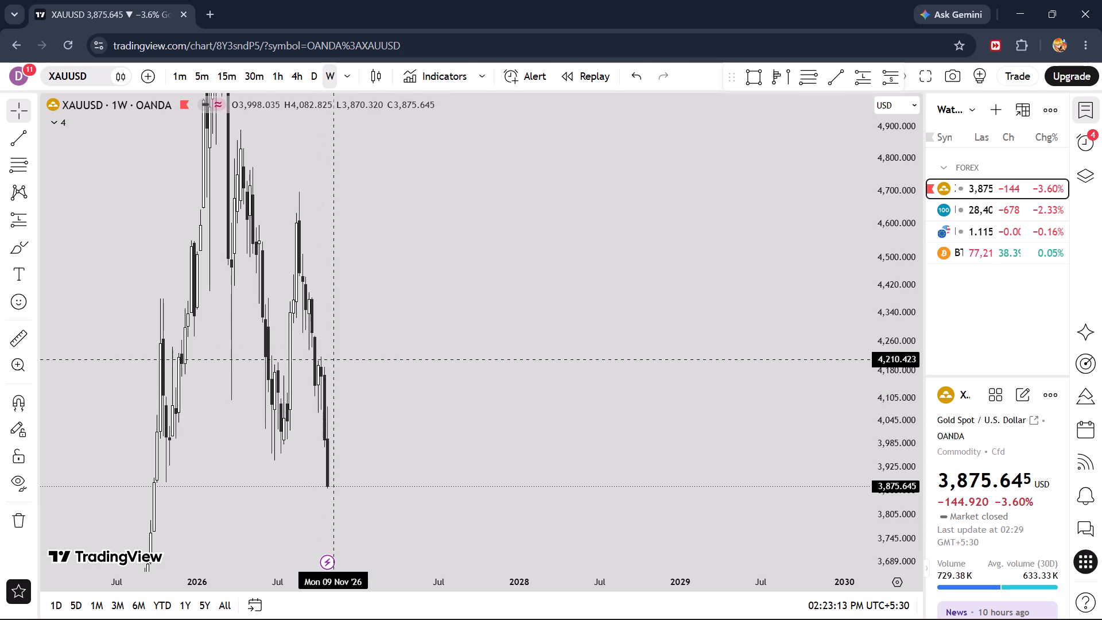
pyautogui.moveTo(391, 260); pyautogui.dragTo(498, 423)
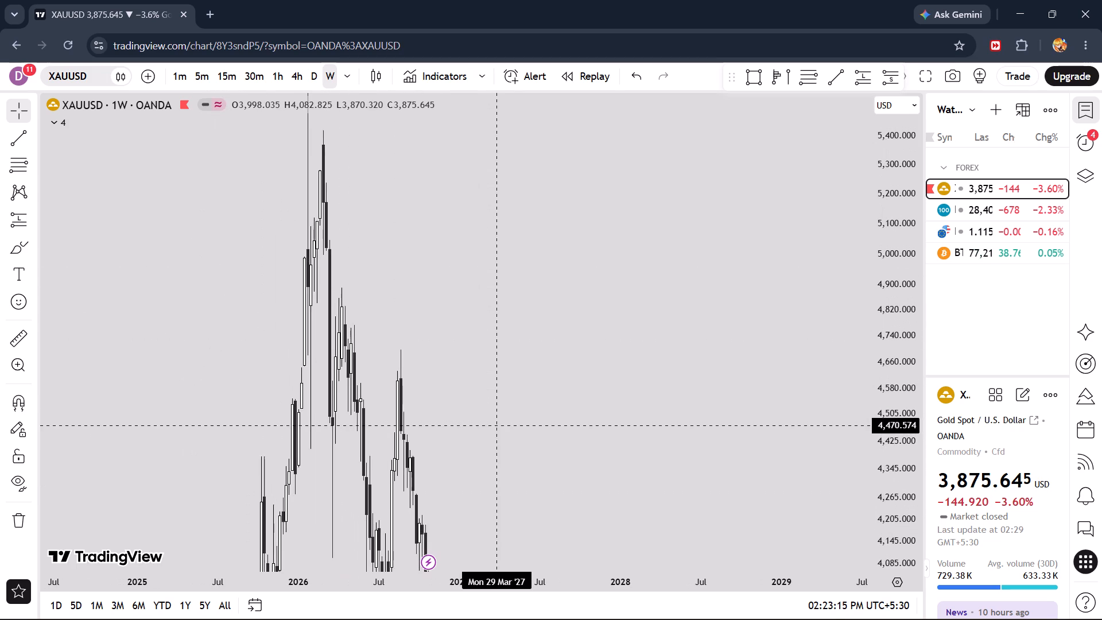
pyautogui.moveTo(498, 423); pyautogui.dragTo(566, 500)
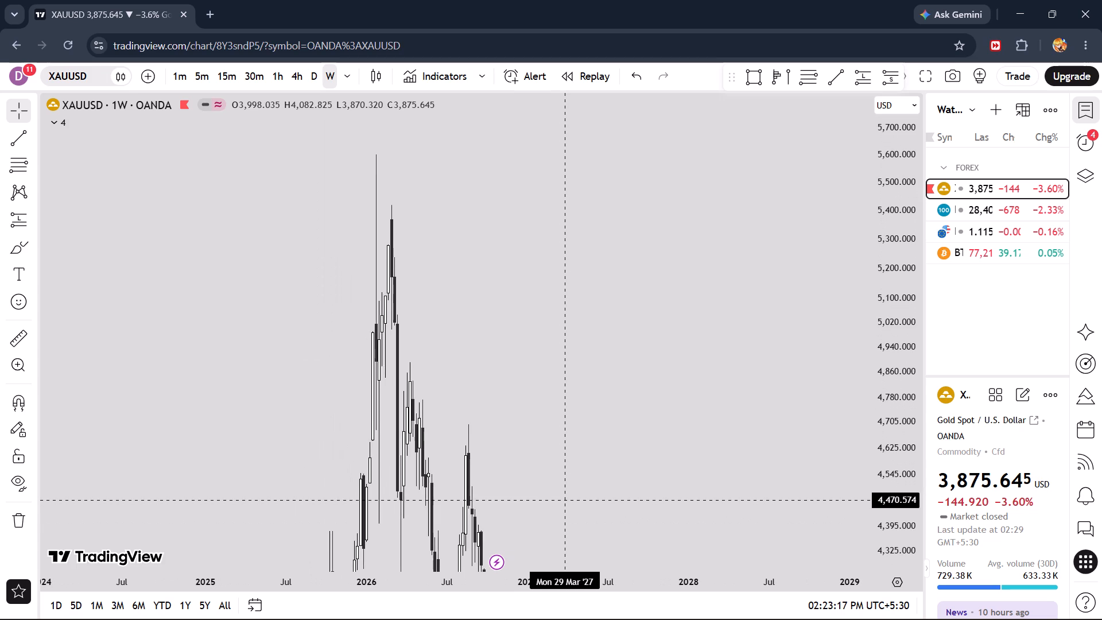
pyautogui.moveTo(566, 500); pyautogui.dragTo(557, 395)
pyautogui.moveTo(550, 352); pyautogui.dragTo(448, 161)
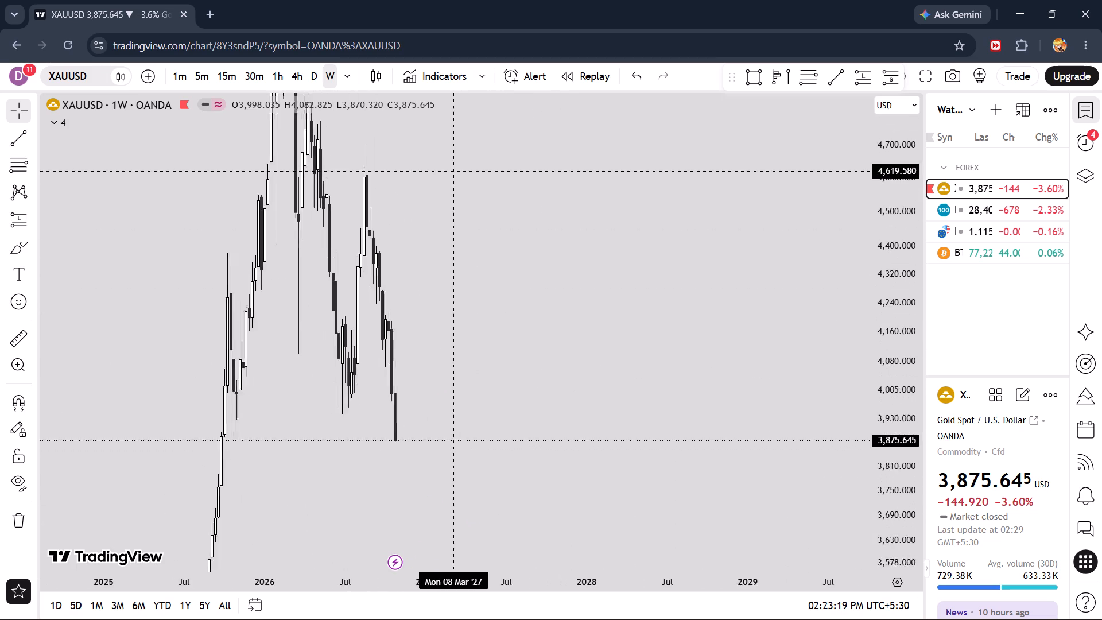
pyautogui.moveTo(448, 161); pyautogui.dragTo(441, 153)
# Switch the XAUUSD chart to the 1-month timeframe, fitting the 2025 and 2026 candles in the price scale.
pyautogui.click(355, 88)
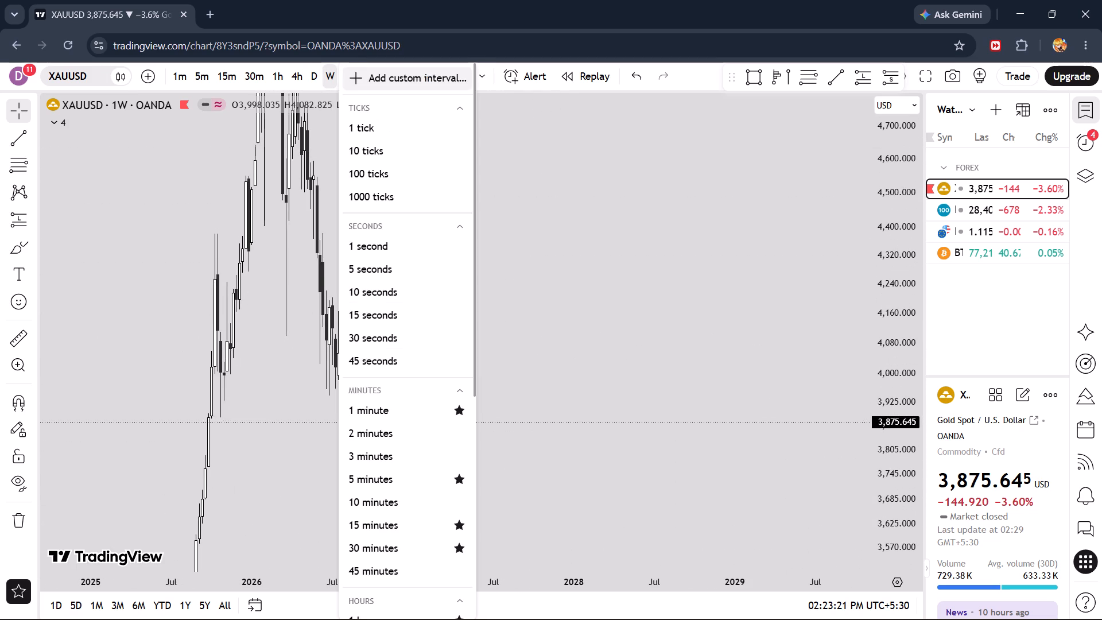
pyautogui.scroll(-7, 362, 340)
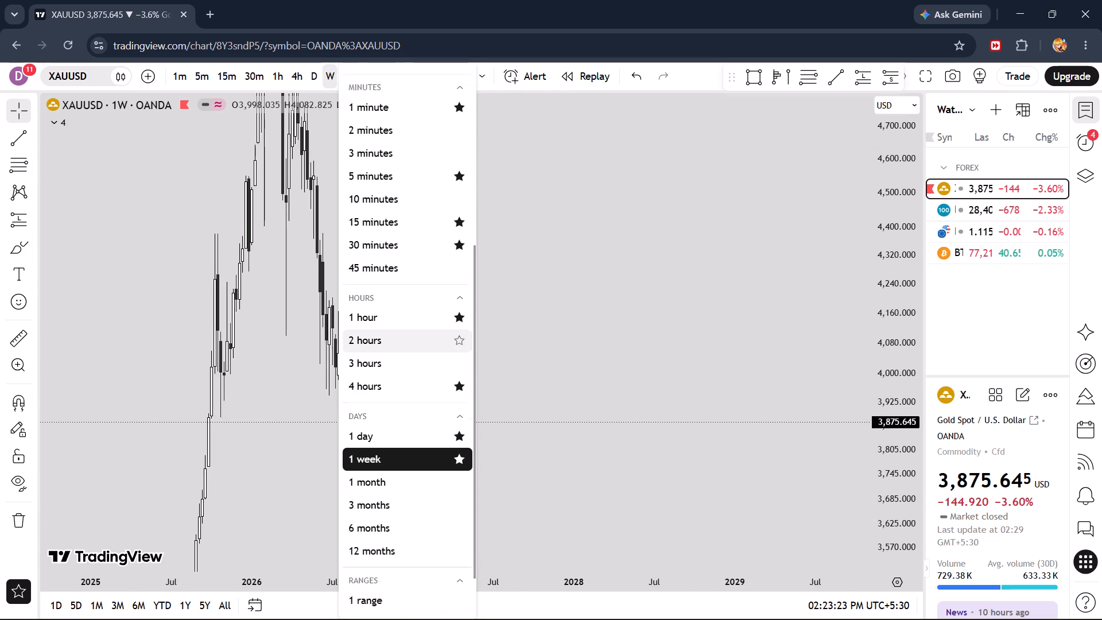
pyautogui.click(373, 455)
pyautogui.scroll(5, 459, 401)
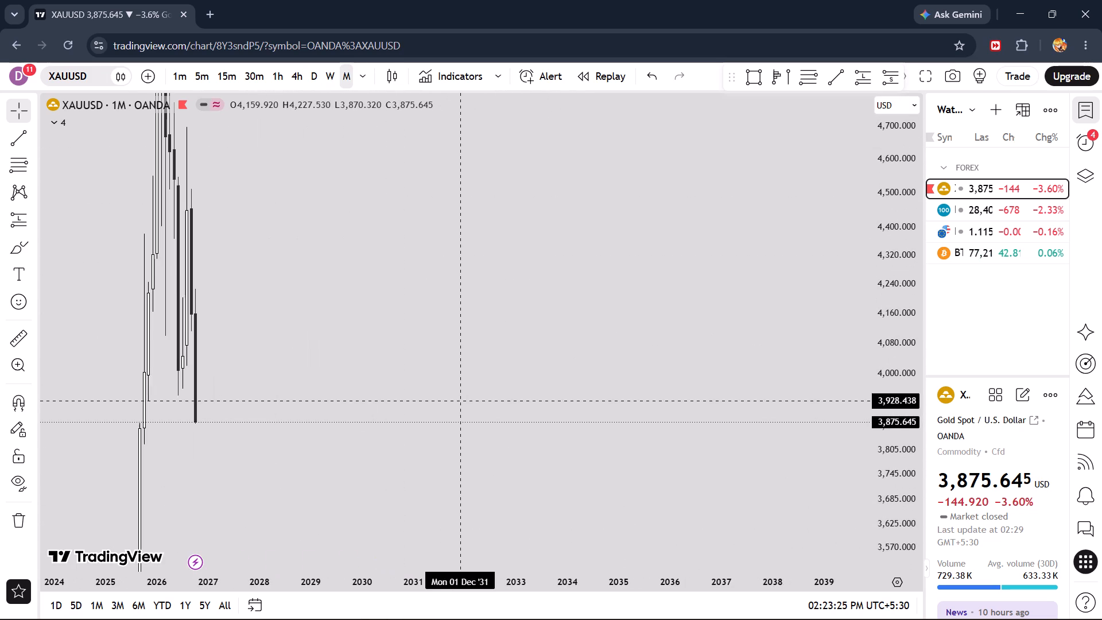
pyautogui.moveTo(902, 170); pyautogui.dragTo(872, 462)
pyautogui.moveTo(274, 308); pyautogui.dragTo(584, 304)
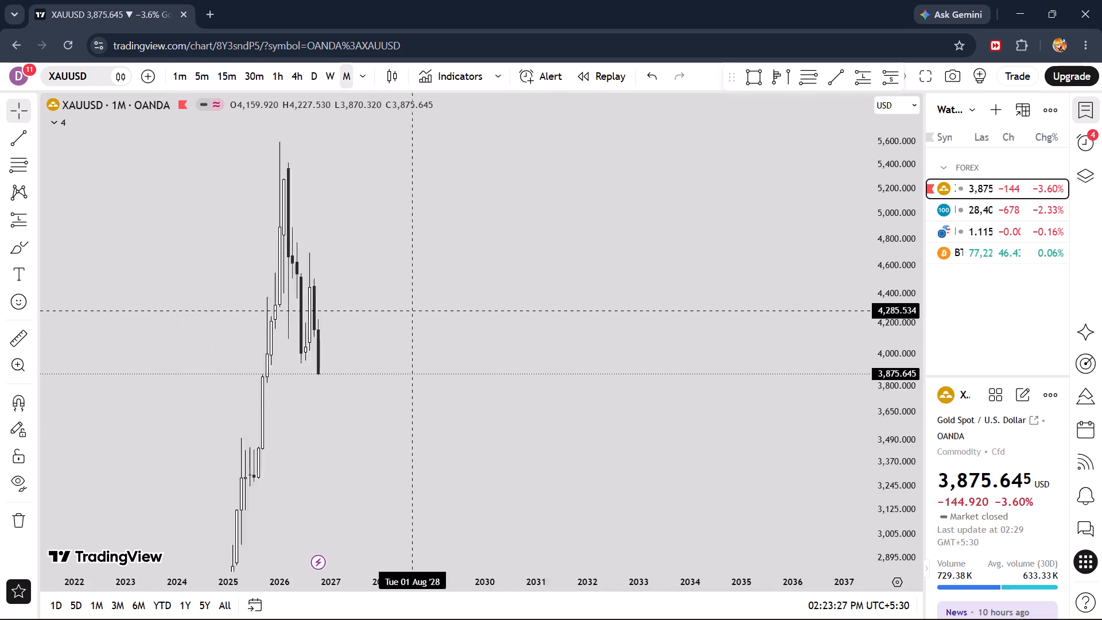
pyautogui.moveTo(584, 304); pyautogui.dragTo(680, 305)
pyautogui.scroll(7, 585, 351)
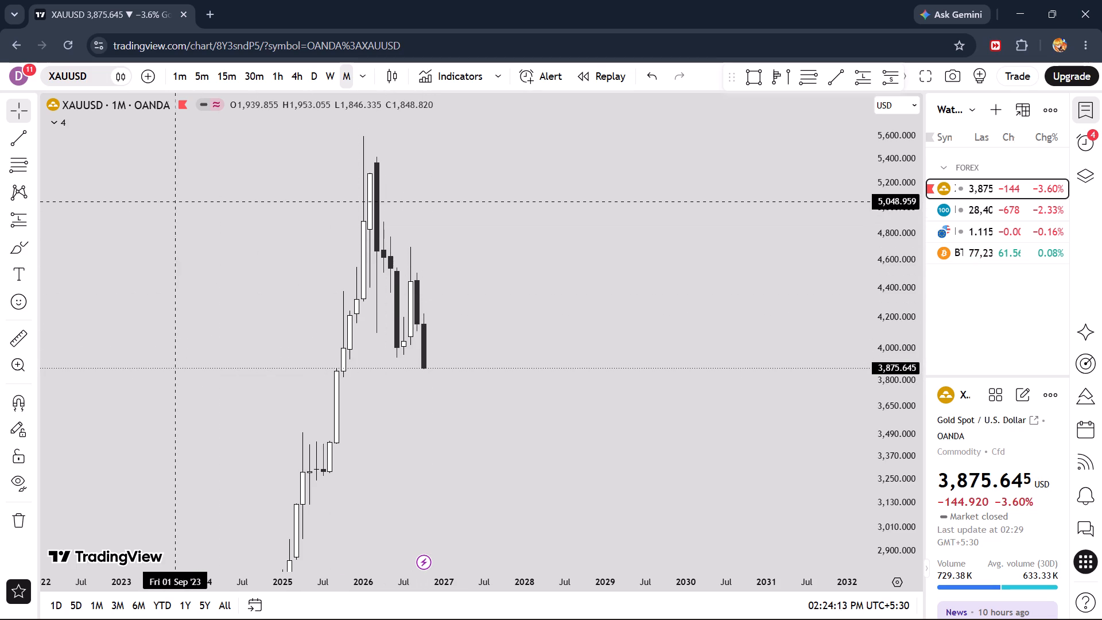
# Draw a rectangle zone between about 3,824 and 3,456, spanning from July 2025 to October 2027.
pyautogui.click(751, 76)
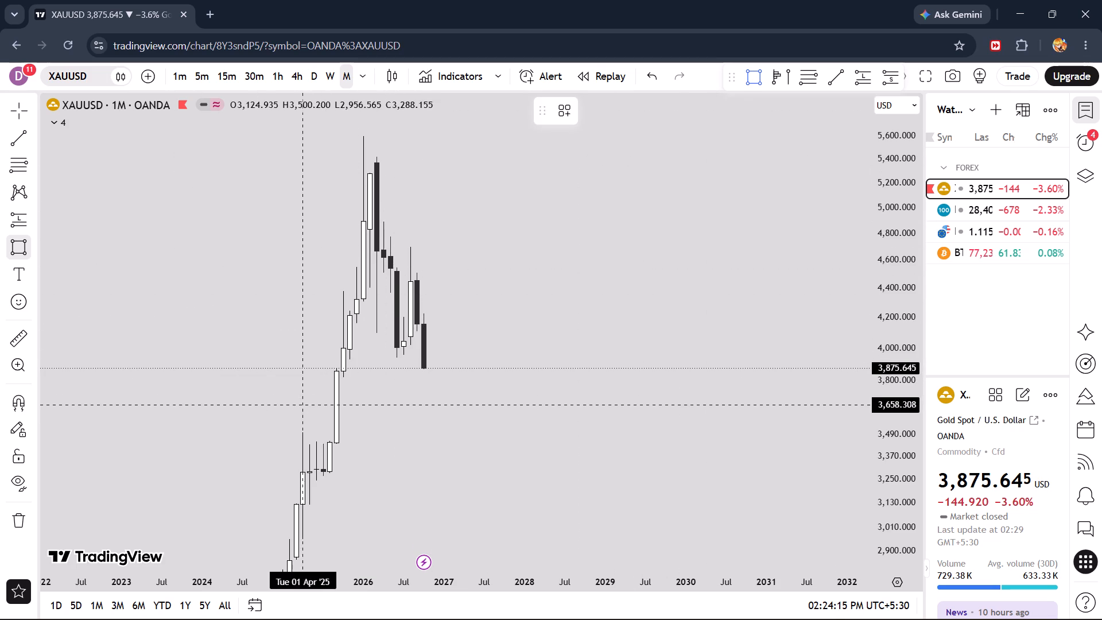
pyautogui.click(324, 377)
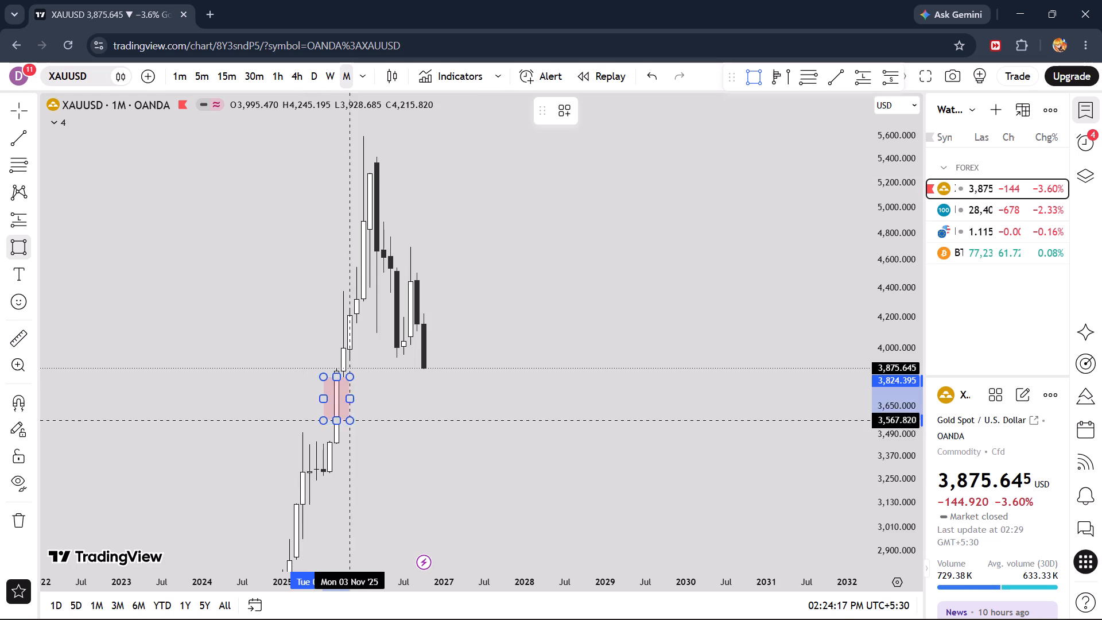
pyautogui.click(358, 440)
pyautogui.moveTo(358, 409); pyautogui.dragTo(492, 404)
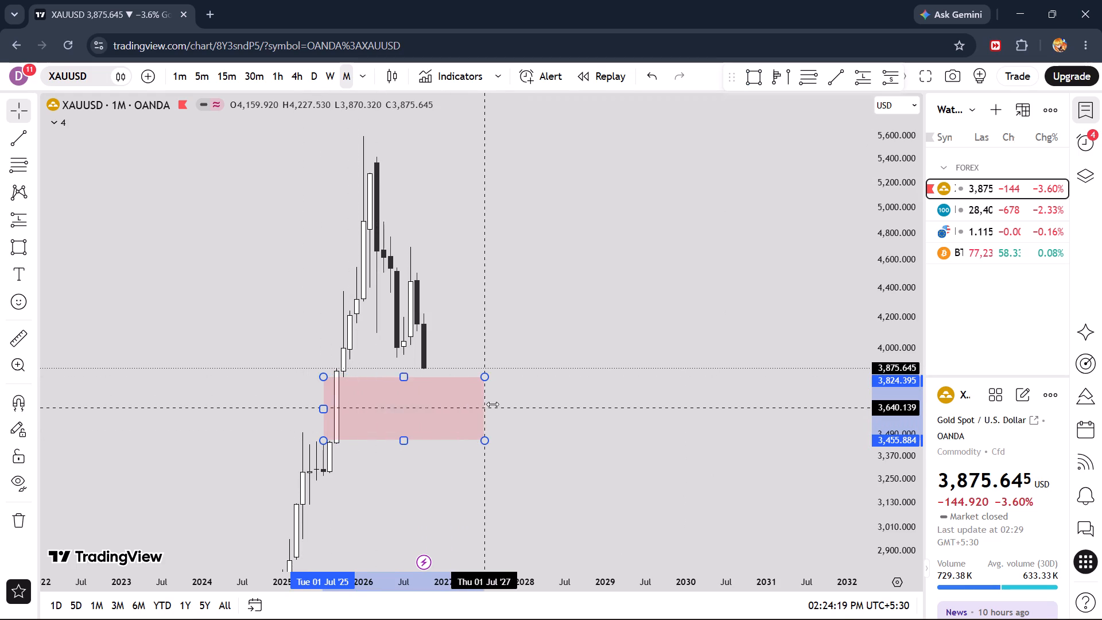
pyautogui.moveTo(492, 404); pyautogui.dragTo(506, 404)
# Apply the saved grey-fill template to the rectangle zone and deselect it.
pyautogui.click(569, 111)
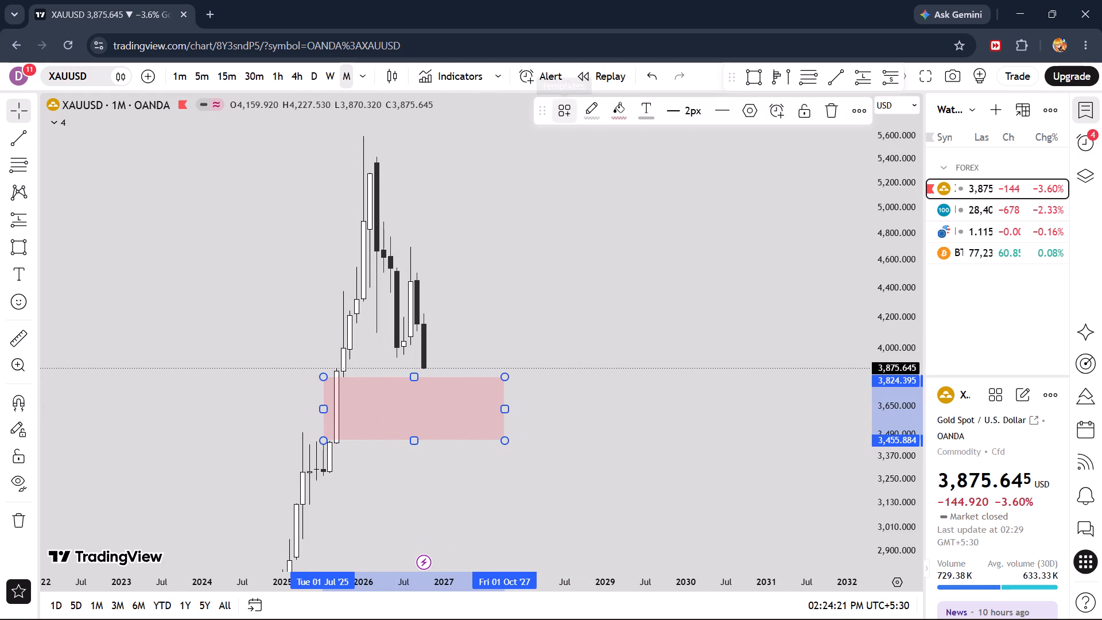
pyautogui.click(587, 243)
pyautogui.moveTo(582, 336); pyautogui.dragTo(543, 305)
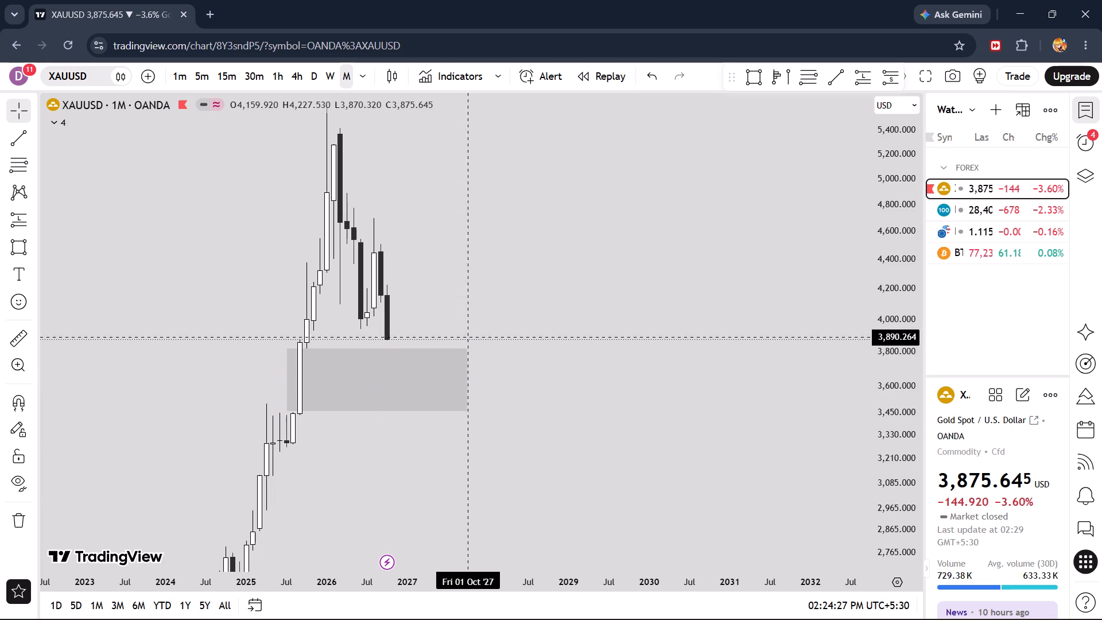
pyautogui.click(463, 299)
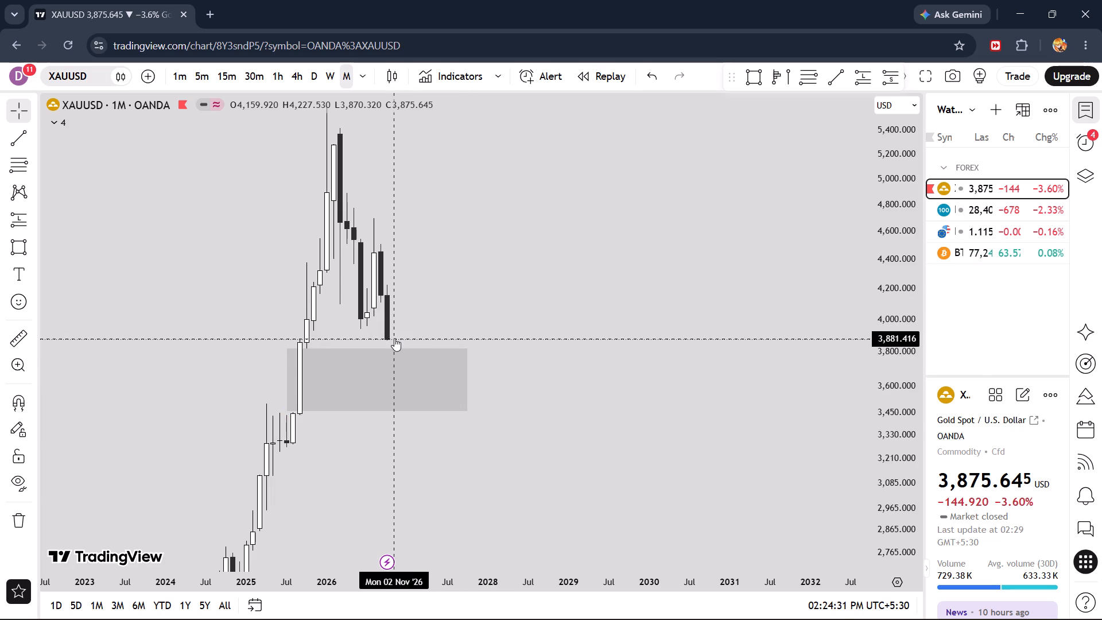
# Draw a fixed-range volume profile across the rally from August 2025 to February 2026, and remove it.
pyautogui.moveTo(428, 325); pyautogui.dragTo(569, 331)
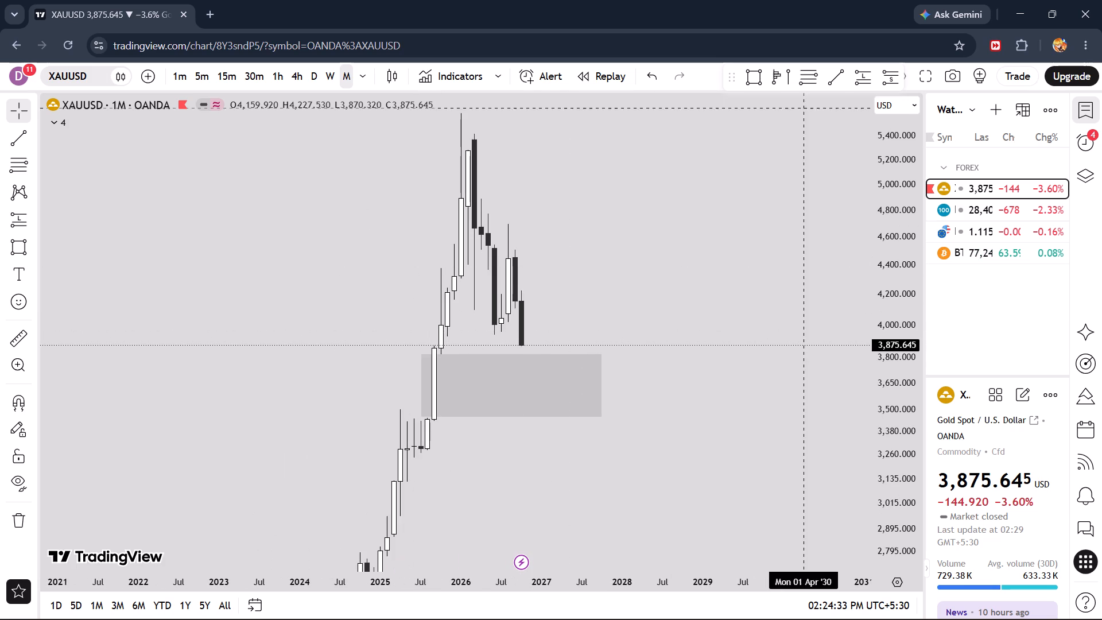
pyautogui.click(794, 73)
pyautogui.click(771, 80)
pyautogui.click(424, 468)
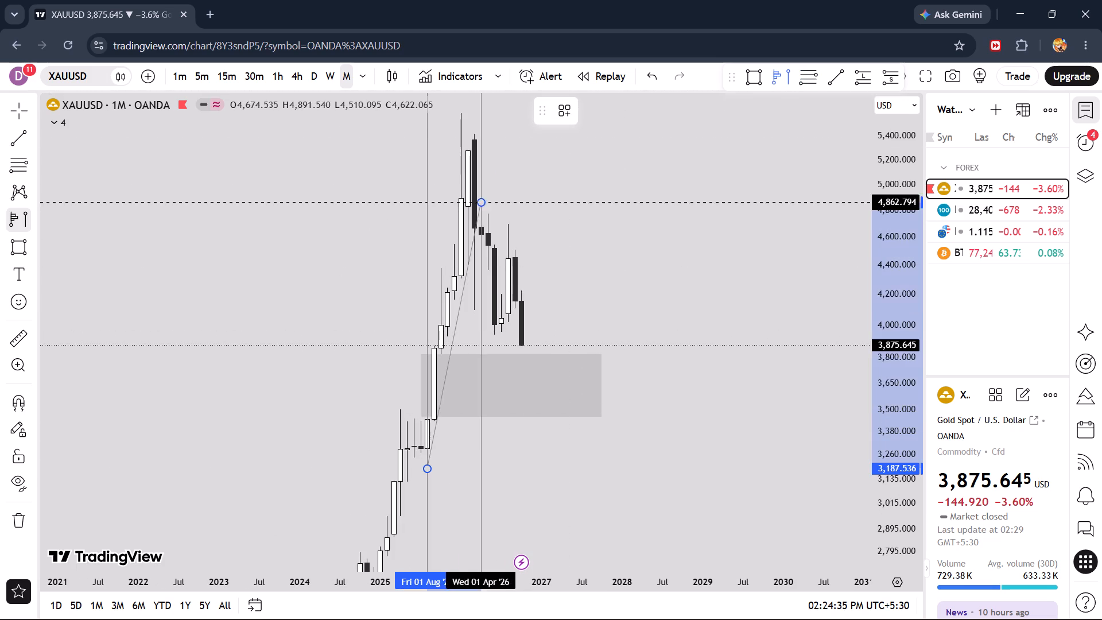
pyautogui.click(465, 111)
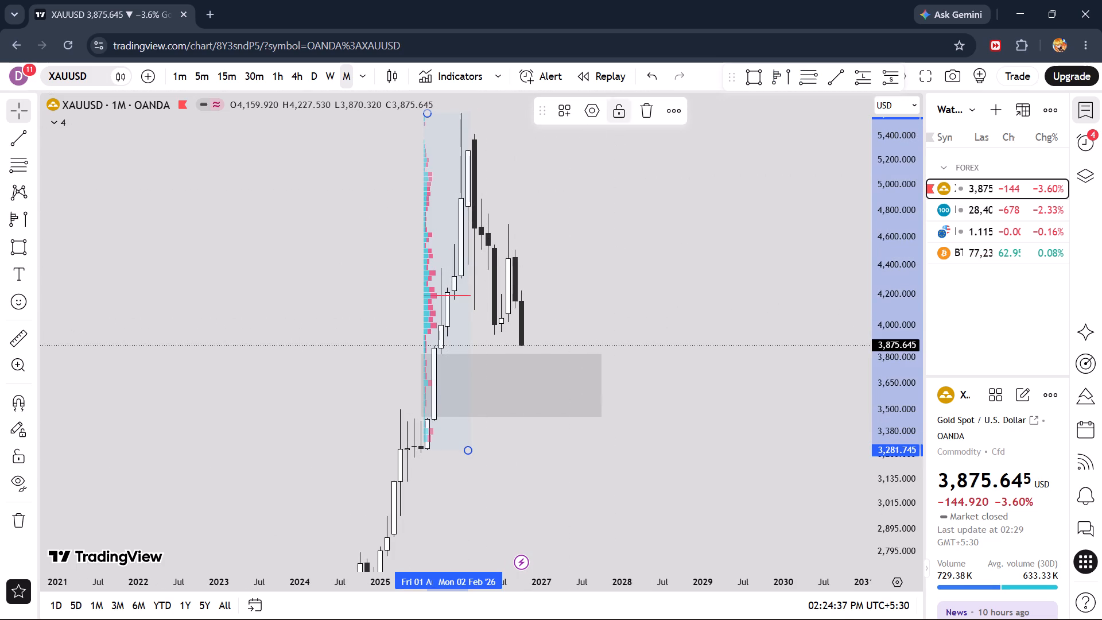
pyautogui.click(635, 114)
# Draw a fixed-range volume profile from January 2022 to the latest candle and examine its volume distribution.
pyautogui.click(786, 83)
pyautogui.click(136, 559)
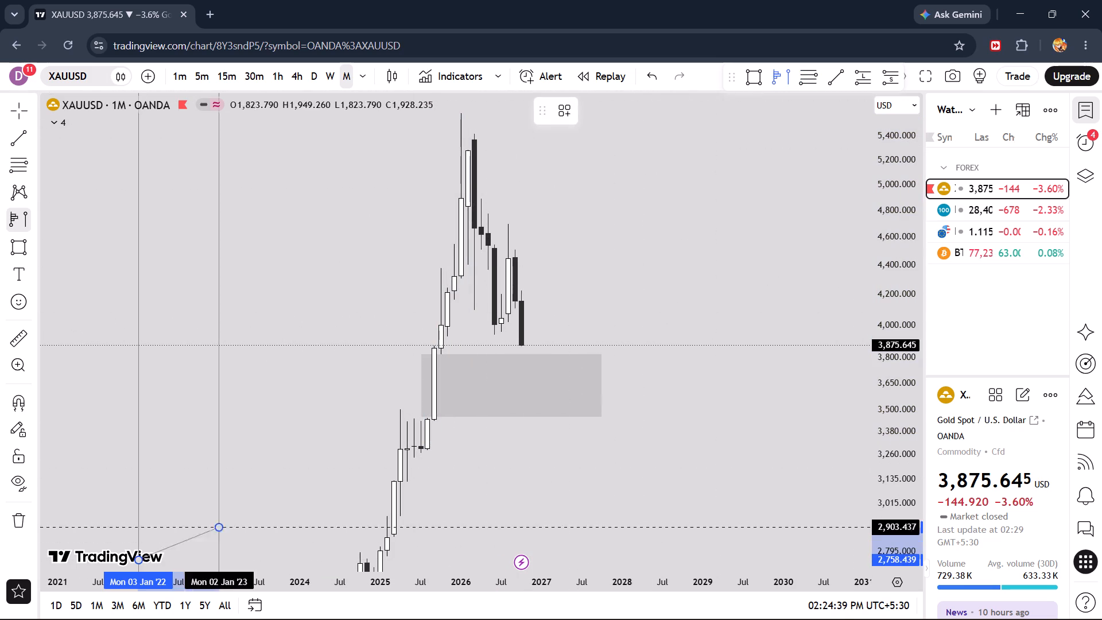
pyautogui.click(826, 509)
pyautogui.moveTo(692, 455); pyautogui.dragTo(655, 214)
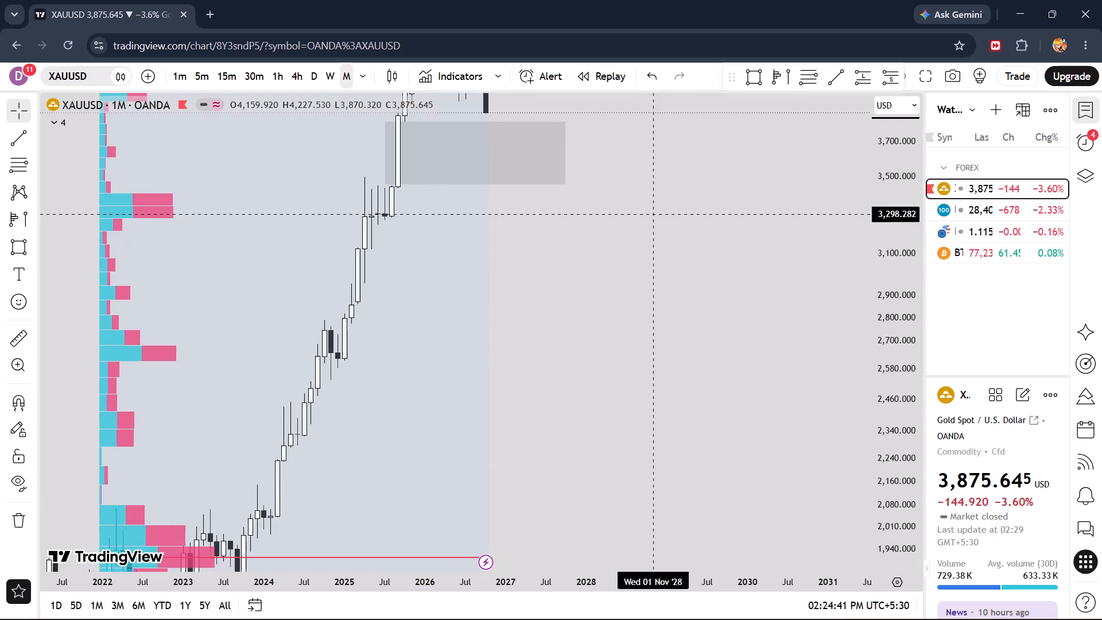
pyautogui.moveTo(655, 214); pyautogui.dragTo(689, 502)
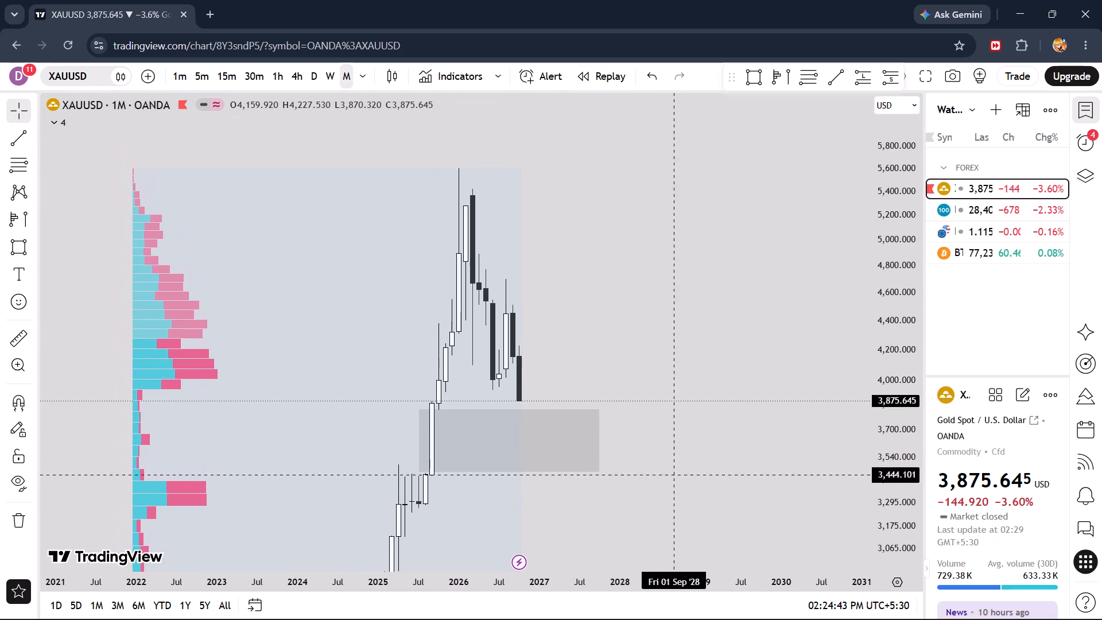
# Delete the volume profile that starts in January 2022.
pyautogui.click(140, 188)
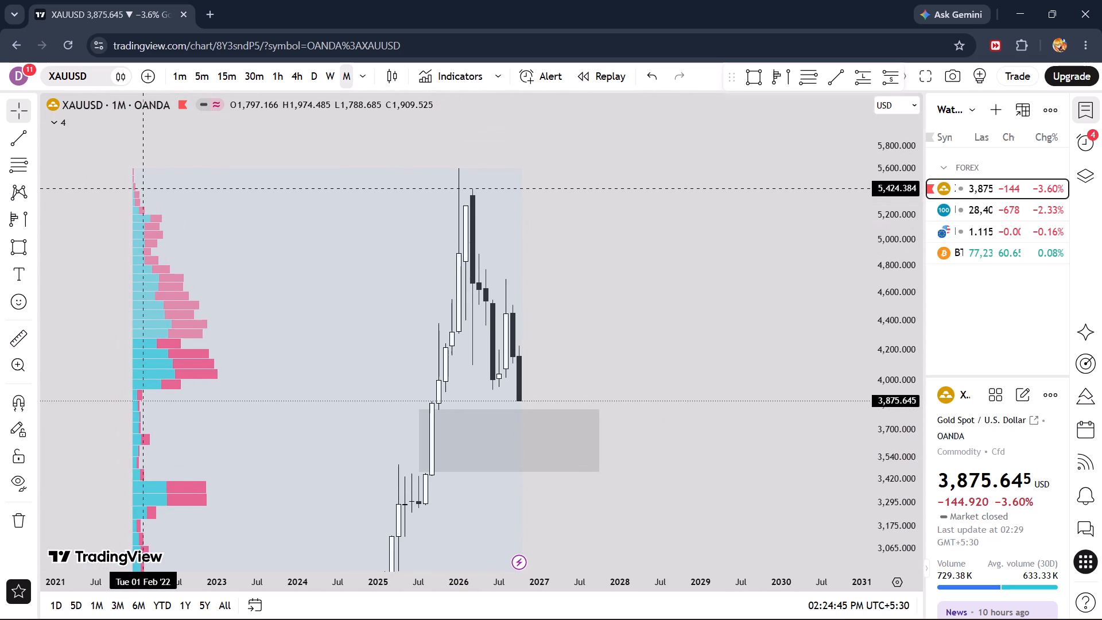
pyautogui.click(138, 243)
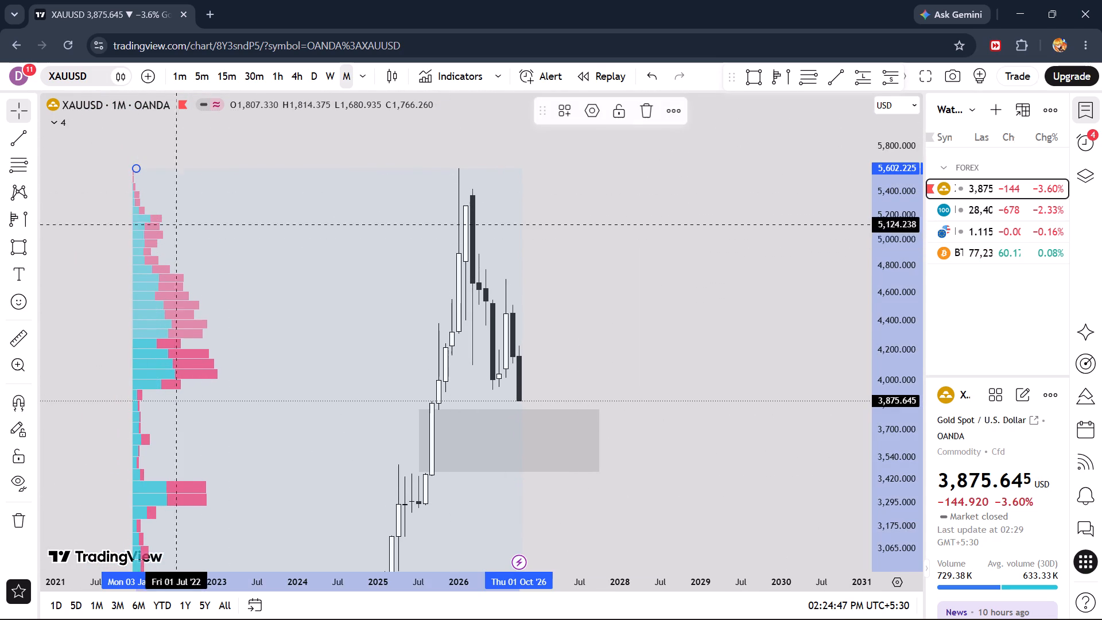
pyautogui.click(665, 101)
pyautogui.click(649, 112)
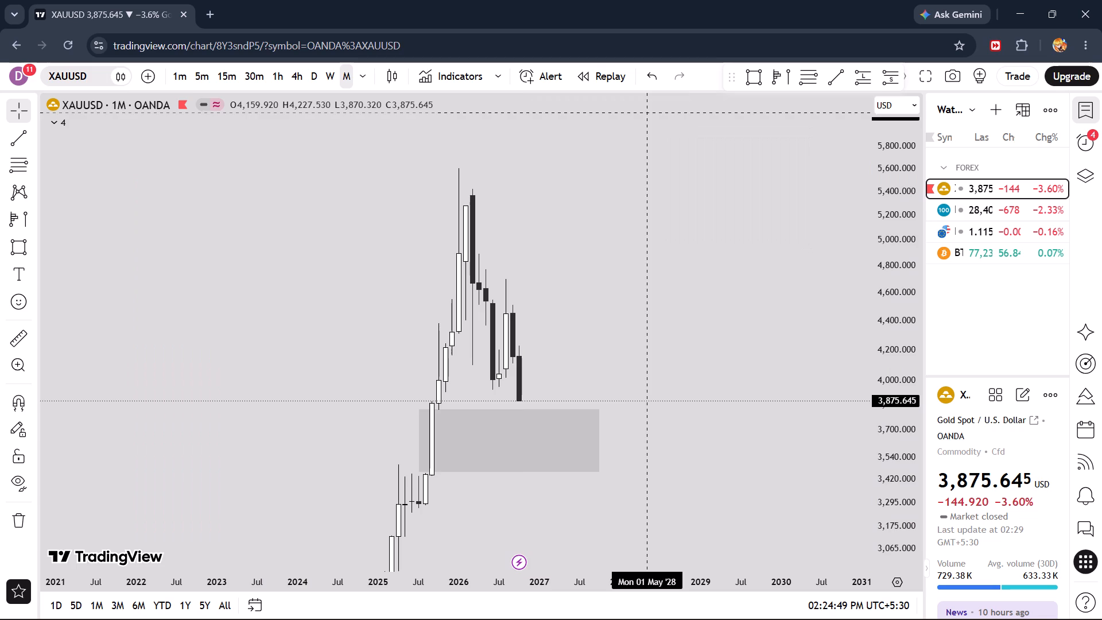
# Delete the grey rectangle zone below the latest monthly candle.
pyautogui.click(558, 411)
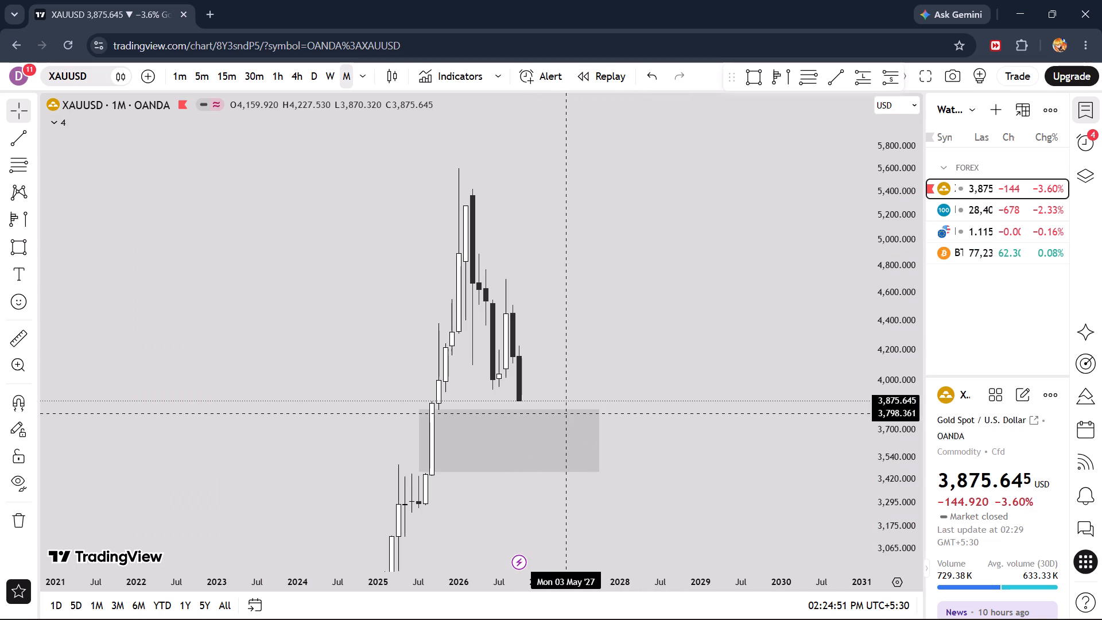
pyautogui.click(565, 407)
pyautogui.click(818, 113)
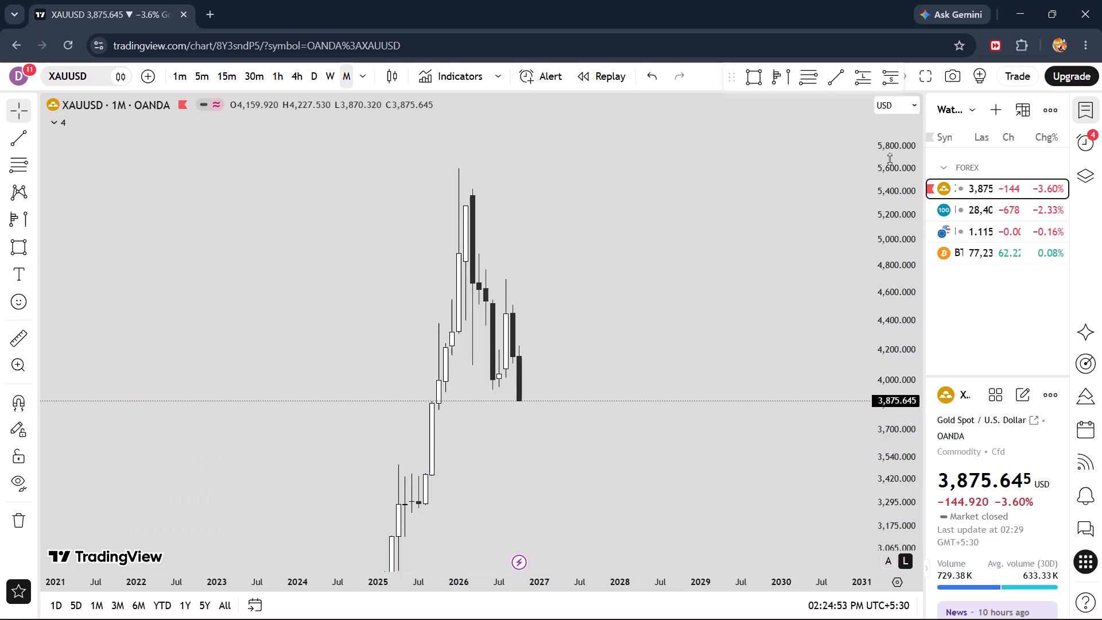
# Switch the XAUUSD chart to the 1-day timeframe, showing price action from late 2023 to the latest candle.
pyautogui.moveTo(890, 159); pyautogui.dragTo(887, 420)
pyautogui.scroll(2, 582, 354)
pyautogui.moveTo(496, 301); pyautogui.dragTo(616, 277)
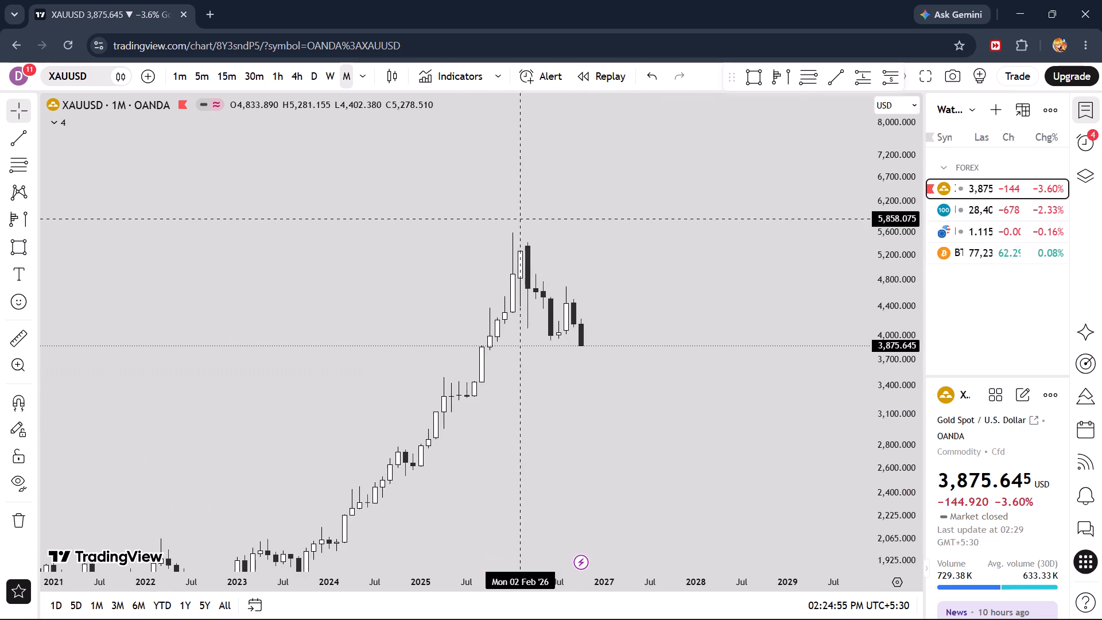
pyautogui.click(320, 73)
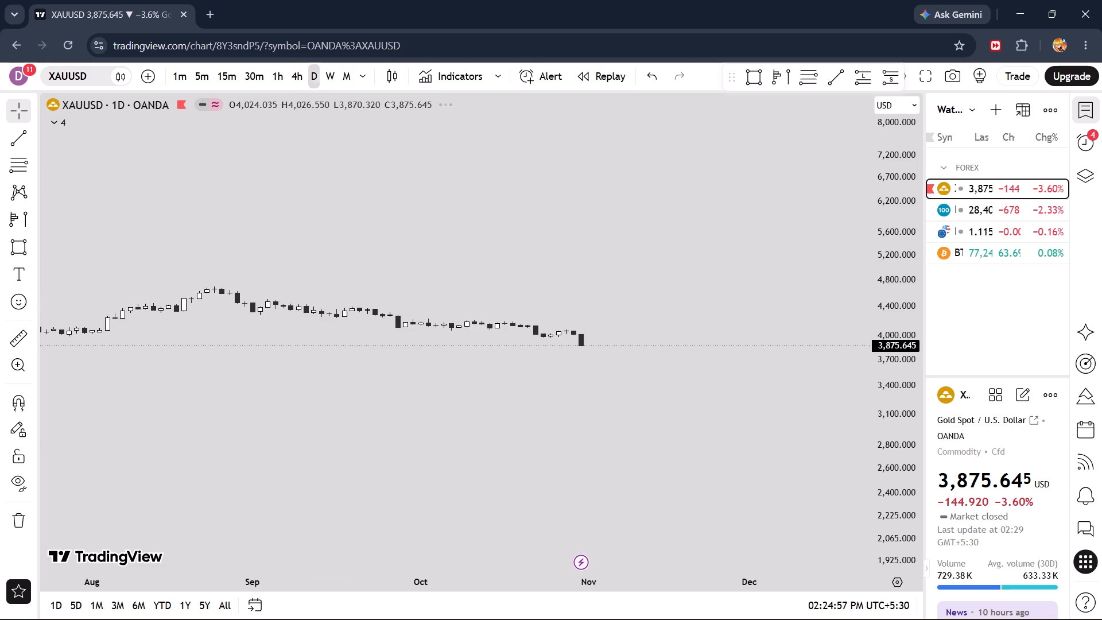
pyautogui.scroll(-17, 437, 304)
pyautogui.scroll(-6, 439, 305)
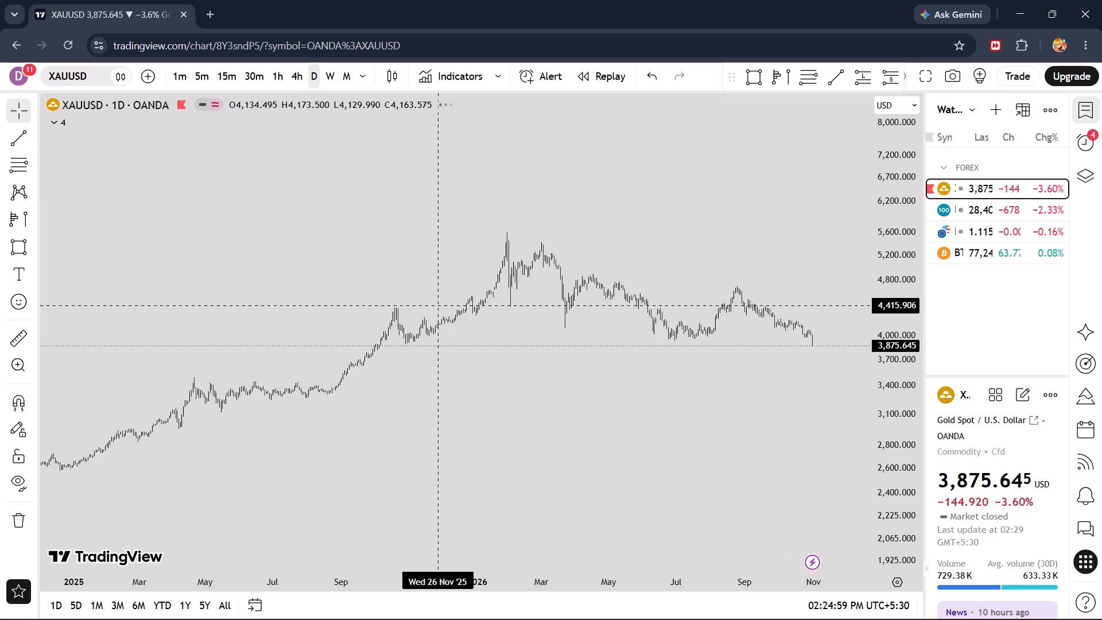
pyautogui.scroll(-7, 439, 305)
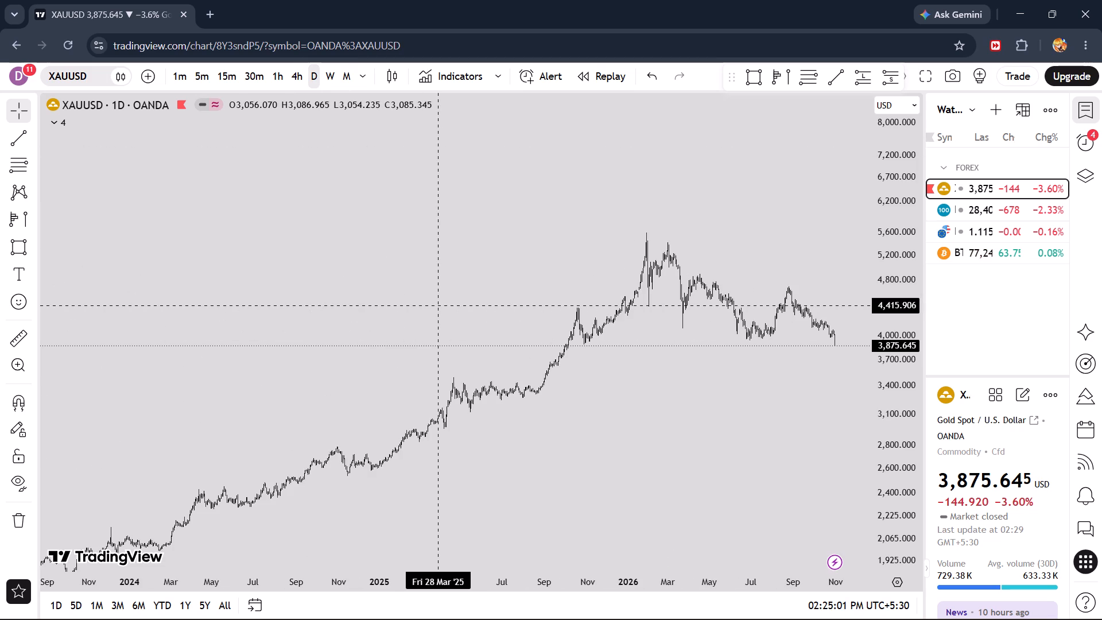
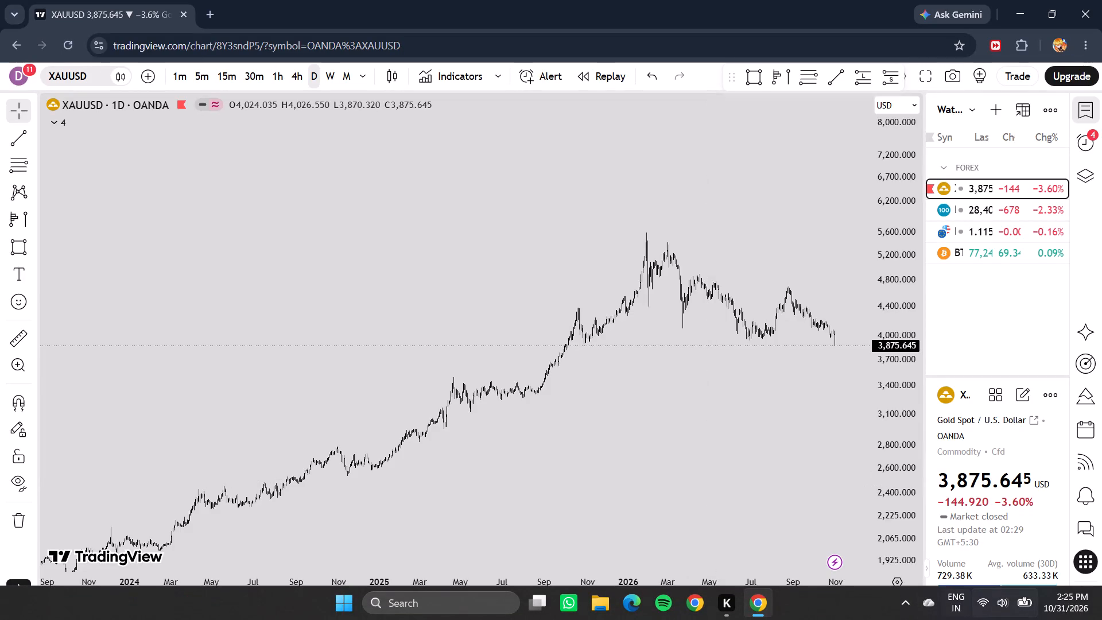
# Turn on the computer's Bluetooth in the system quick settings to connect the Boult Audio Airbass device.
pyautogui.click(1022, 605)
pyautogui.click(950, 313)
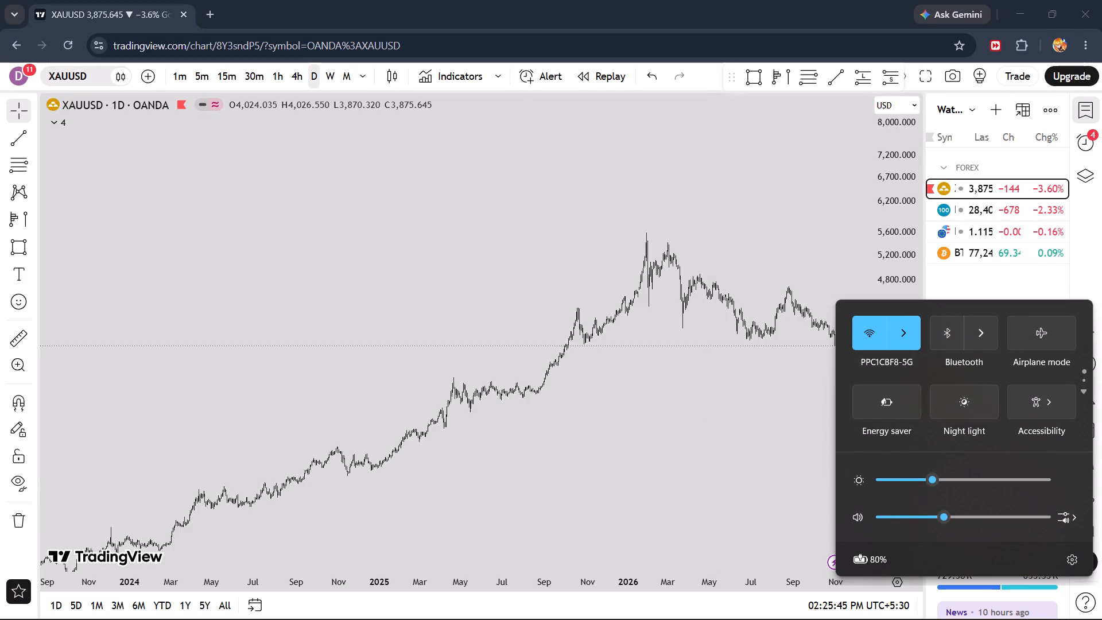
pyautogui.click(955, 327)
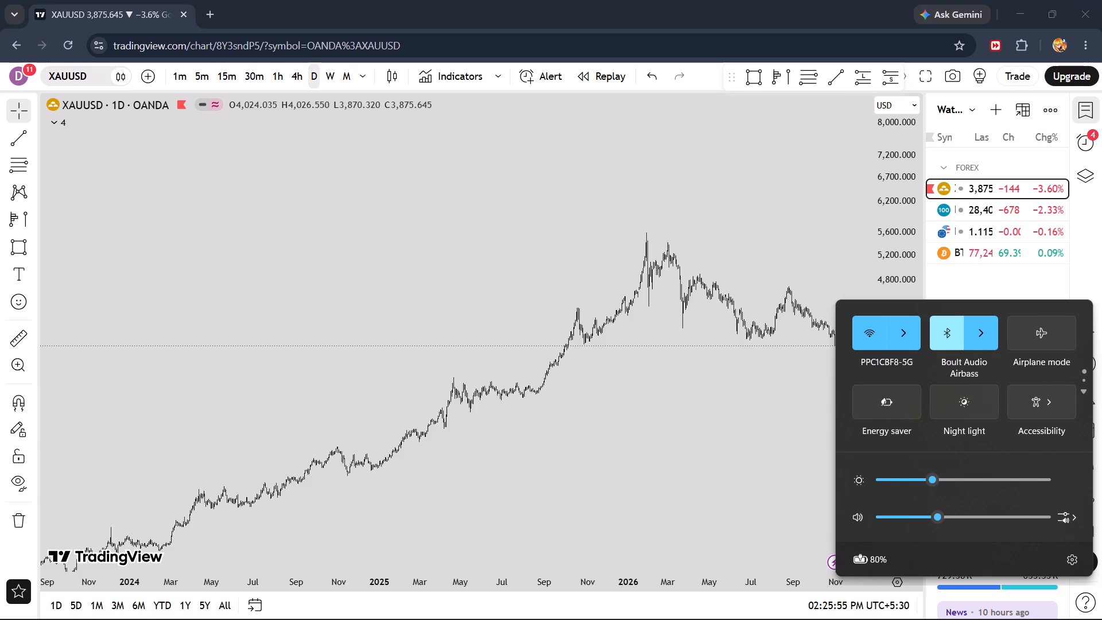
pyautogui.click(649, 194)
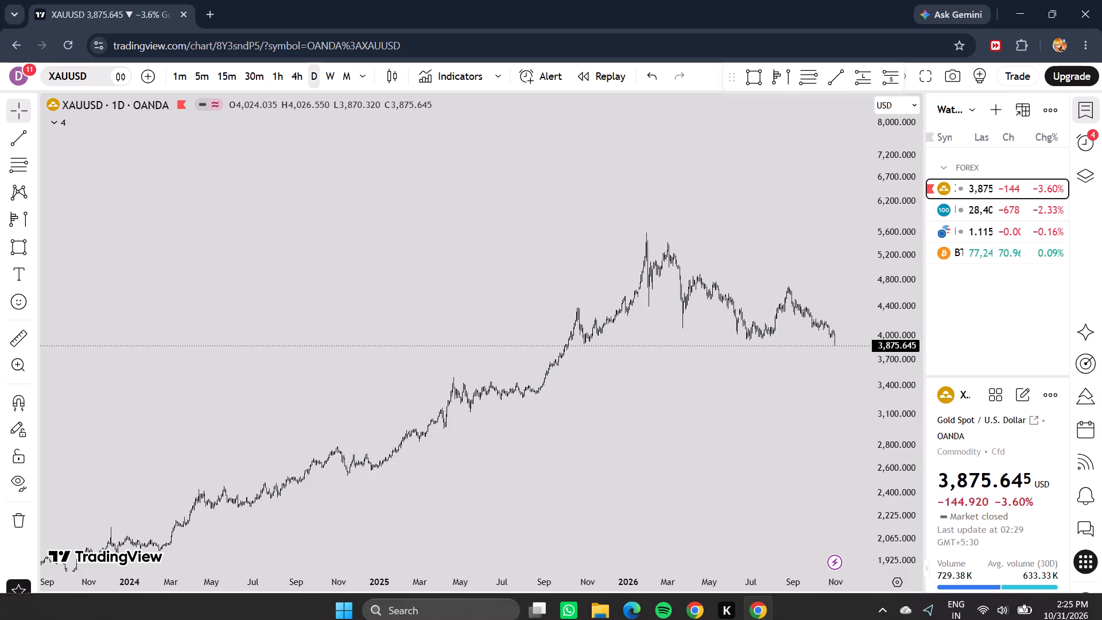
# Switch to the Spotify app.
pyautogui.click(666, 619)
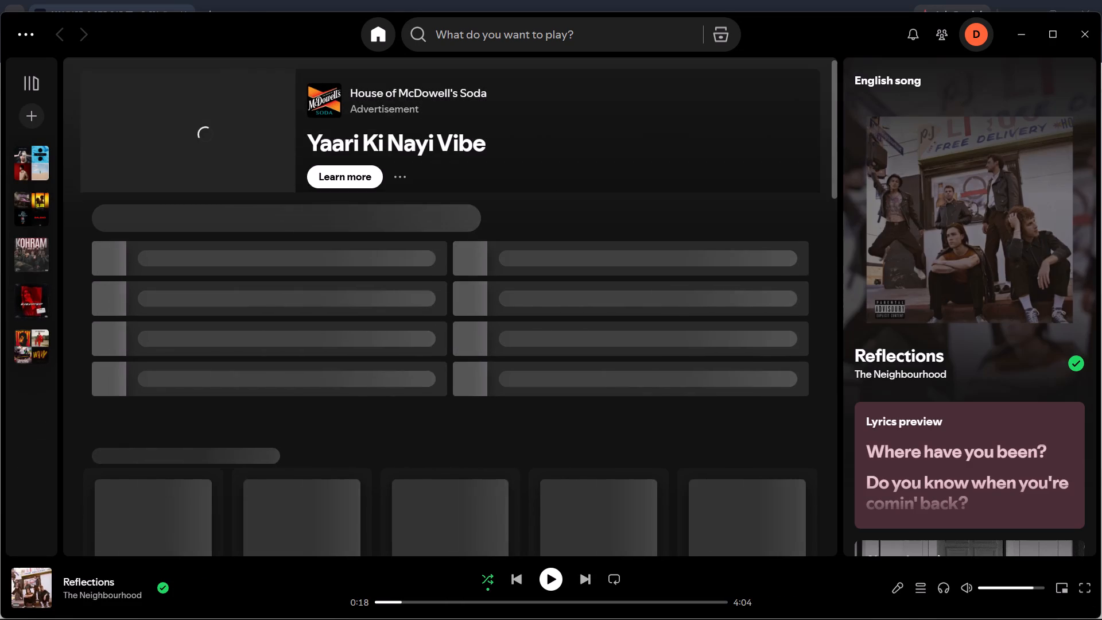
# In Spotify, open the English song playlist and look through its songs.
pyautogui.click(26, 167)
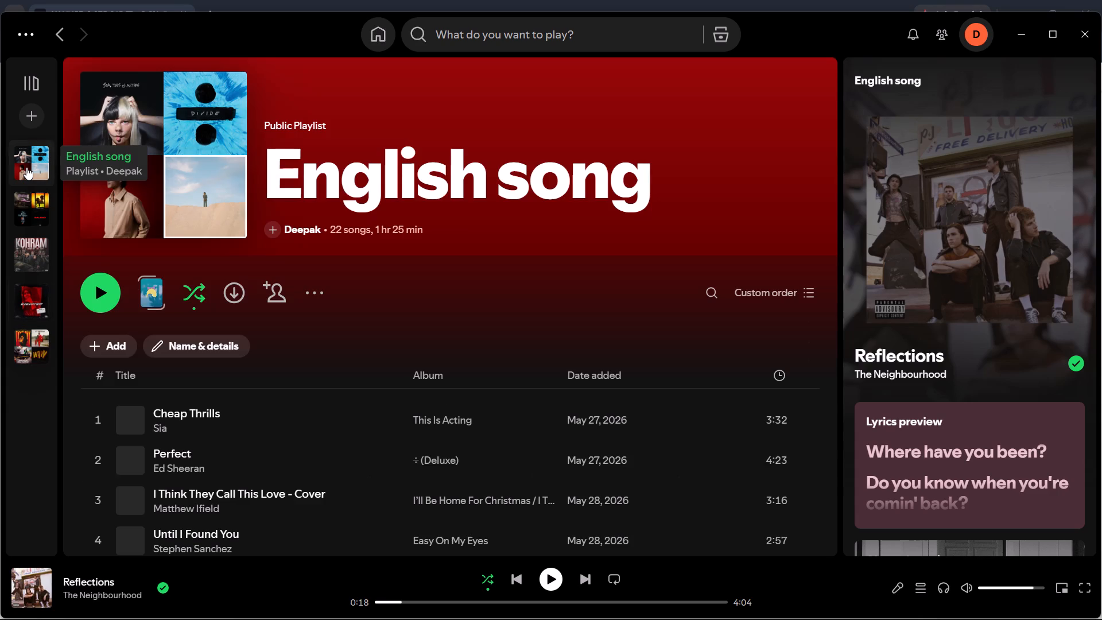
pyautogui.scroll(-7, 249, 305)
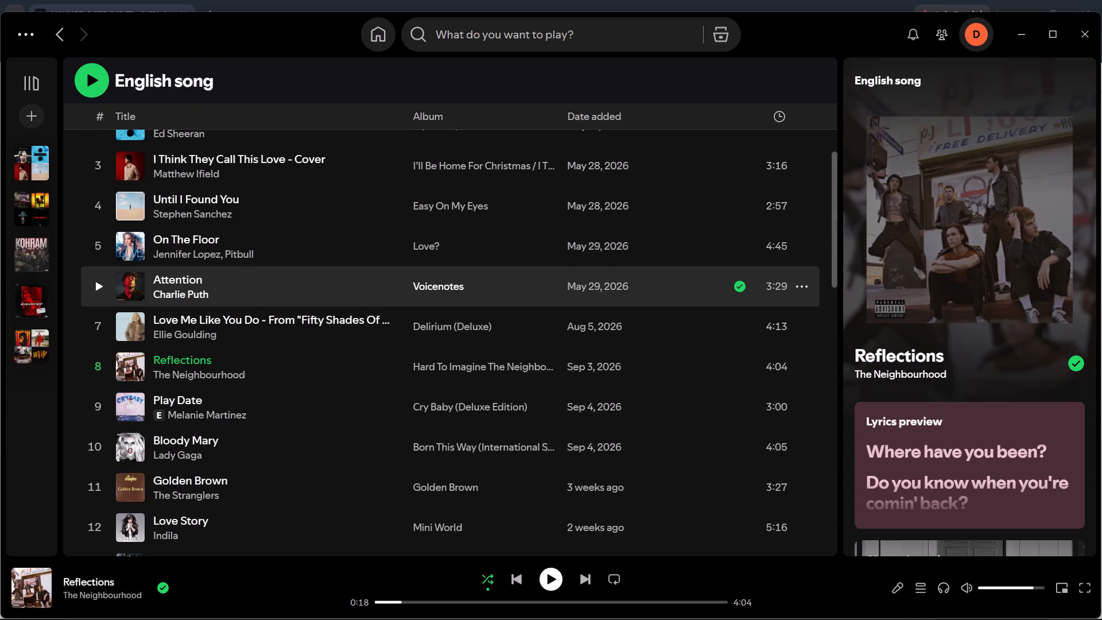
pyautogui.scroll(-8, 249, 305)
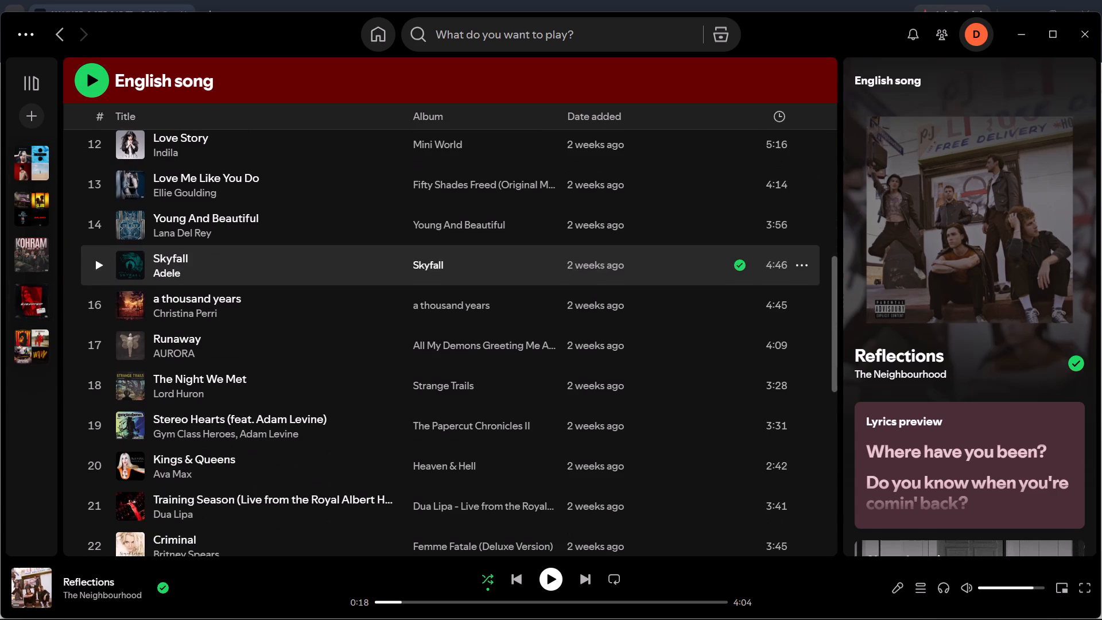
pyautogui.scroll(-2, 249, 305)
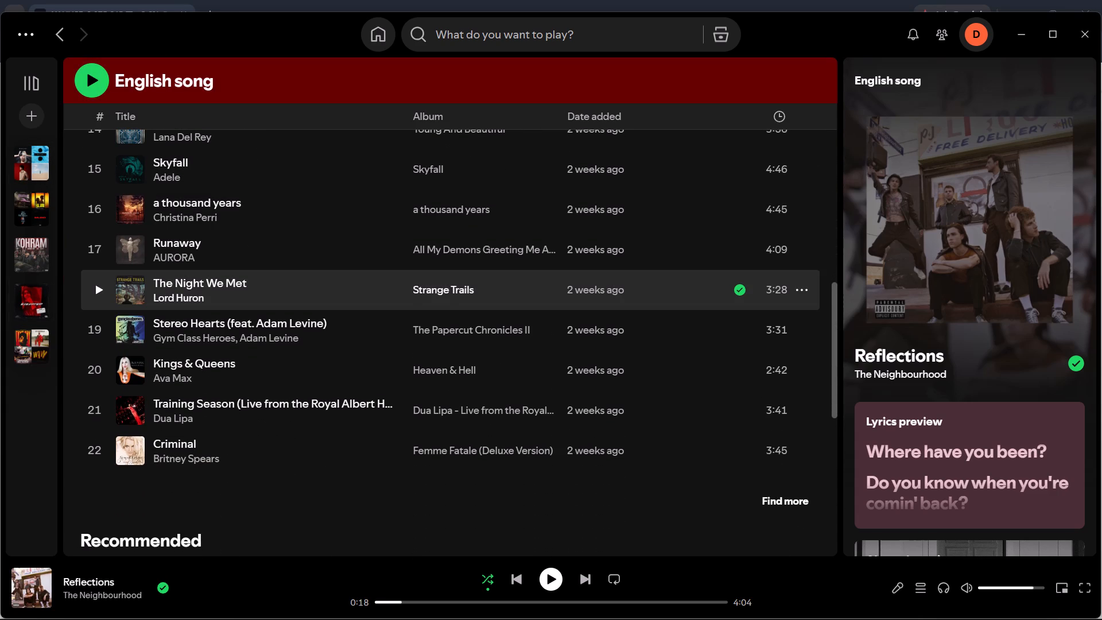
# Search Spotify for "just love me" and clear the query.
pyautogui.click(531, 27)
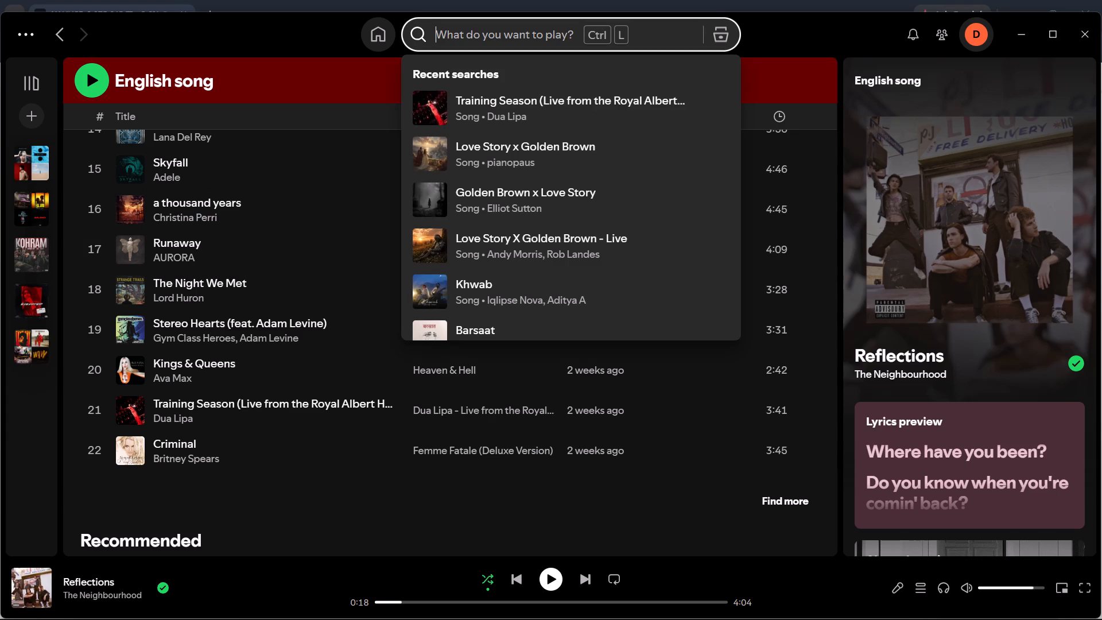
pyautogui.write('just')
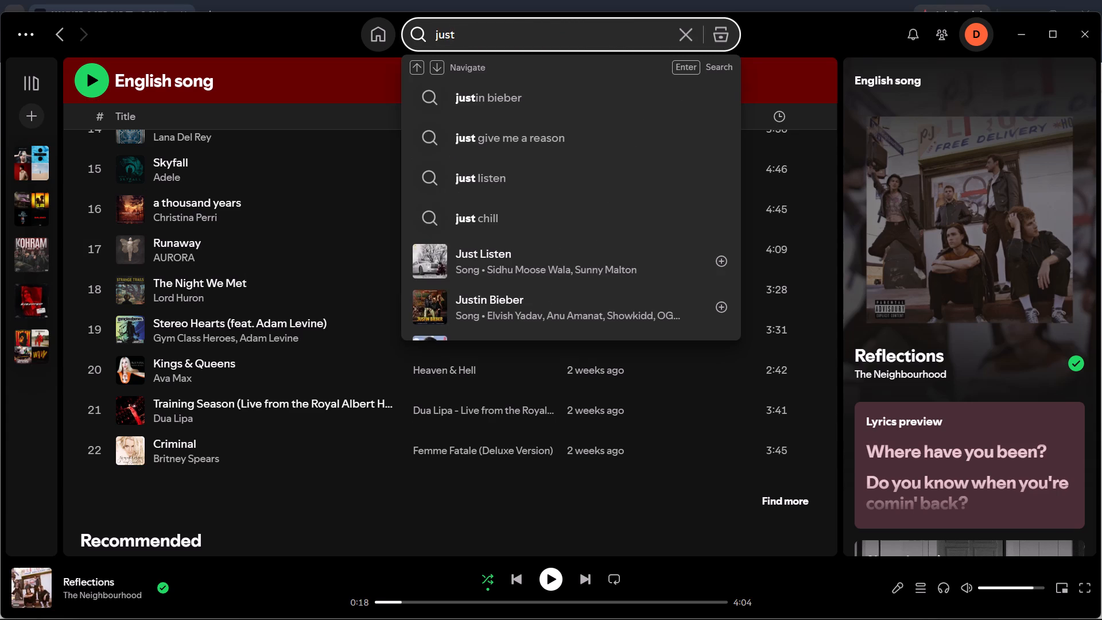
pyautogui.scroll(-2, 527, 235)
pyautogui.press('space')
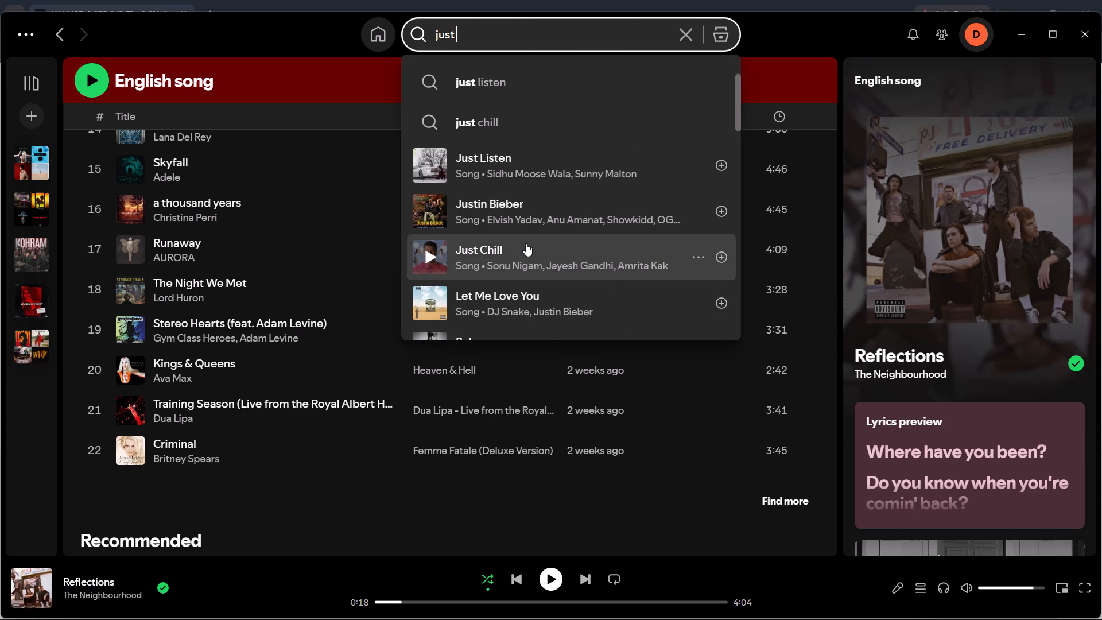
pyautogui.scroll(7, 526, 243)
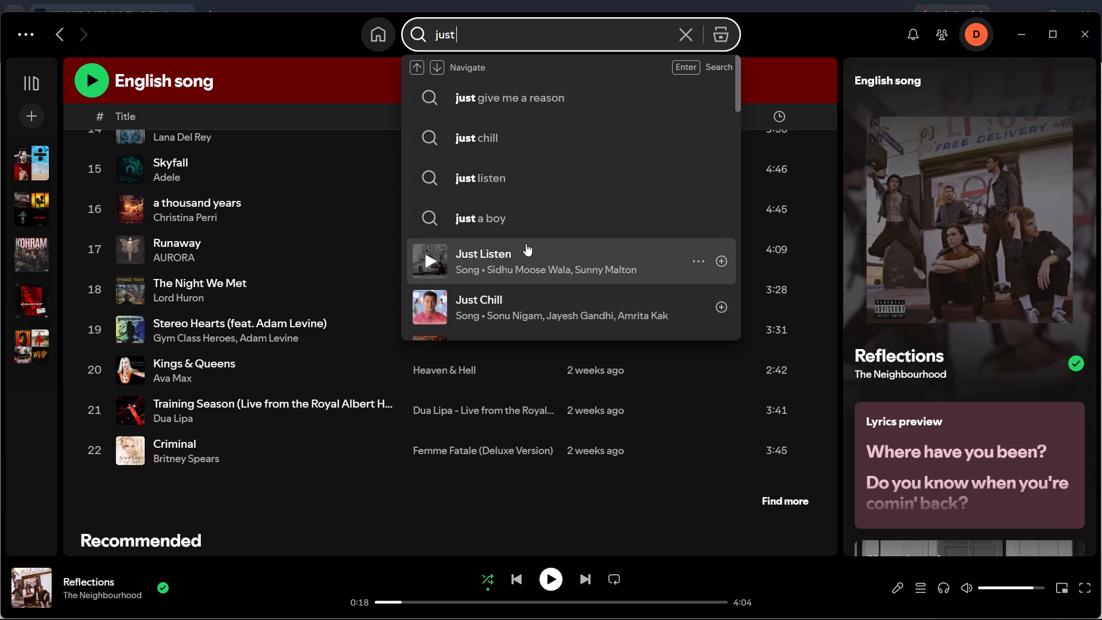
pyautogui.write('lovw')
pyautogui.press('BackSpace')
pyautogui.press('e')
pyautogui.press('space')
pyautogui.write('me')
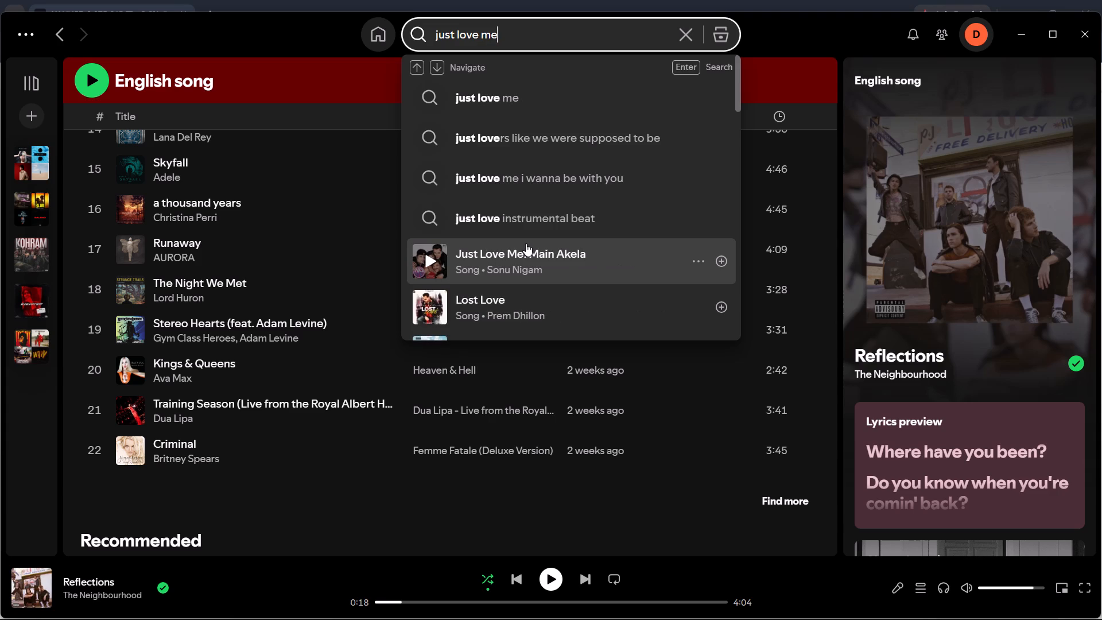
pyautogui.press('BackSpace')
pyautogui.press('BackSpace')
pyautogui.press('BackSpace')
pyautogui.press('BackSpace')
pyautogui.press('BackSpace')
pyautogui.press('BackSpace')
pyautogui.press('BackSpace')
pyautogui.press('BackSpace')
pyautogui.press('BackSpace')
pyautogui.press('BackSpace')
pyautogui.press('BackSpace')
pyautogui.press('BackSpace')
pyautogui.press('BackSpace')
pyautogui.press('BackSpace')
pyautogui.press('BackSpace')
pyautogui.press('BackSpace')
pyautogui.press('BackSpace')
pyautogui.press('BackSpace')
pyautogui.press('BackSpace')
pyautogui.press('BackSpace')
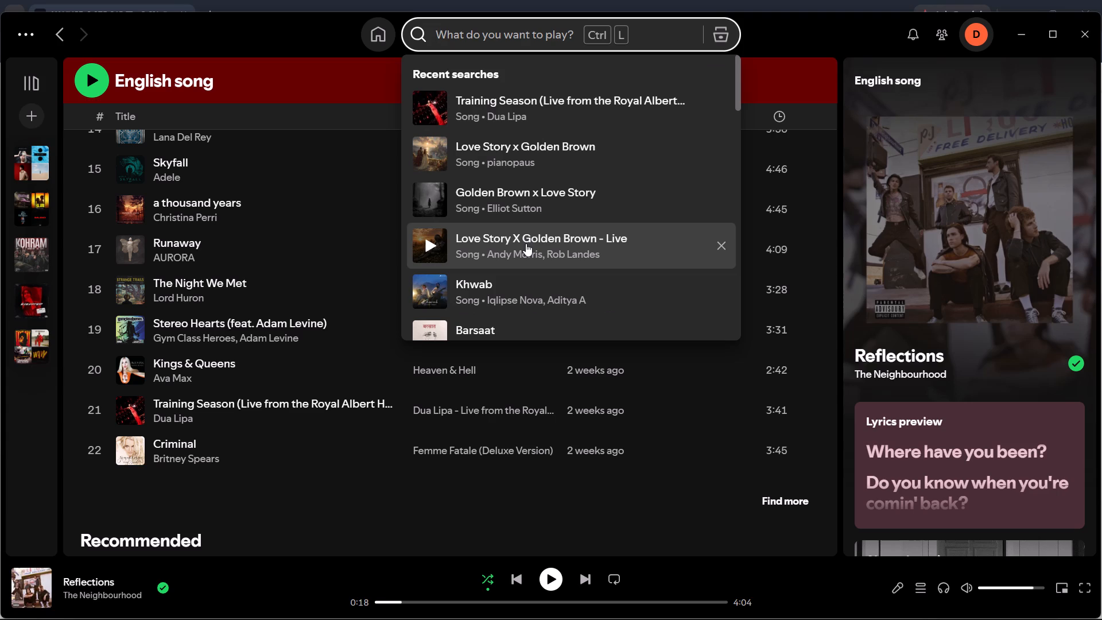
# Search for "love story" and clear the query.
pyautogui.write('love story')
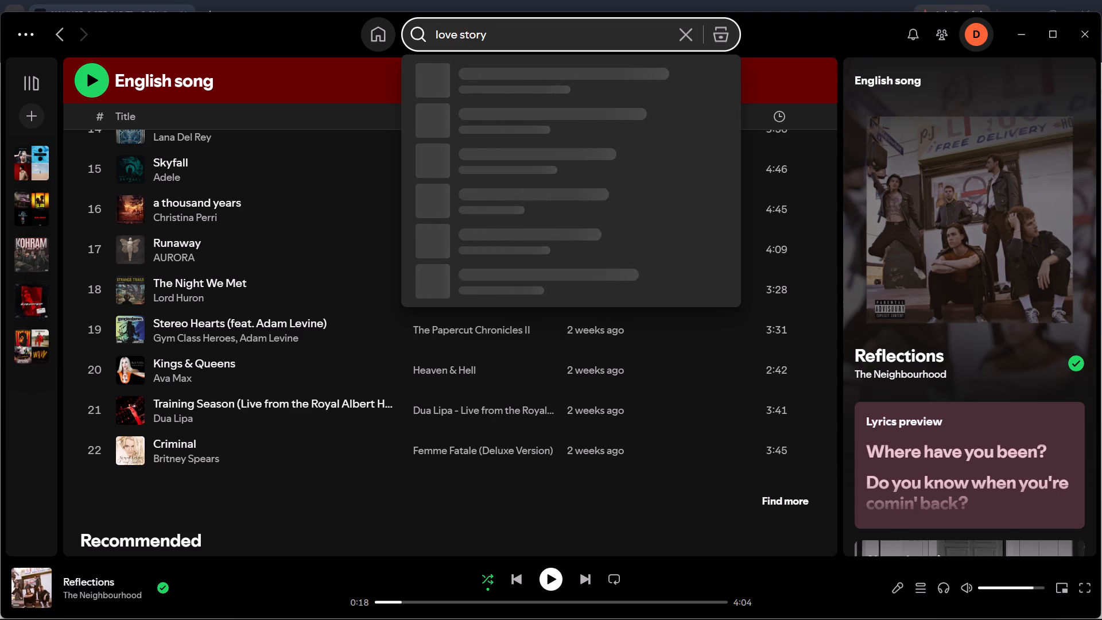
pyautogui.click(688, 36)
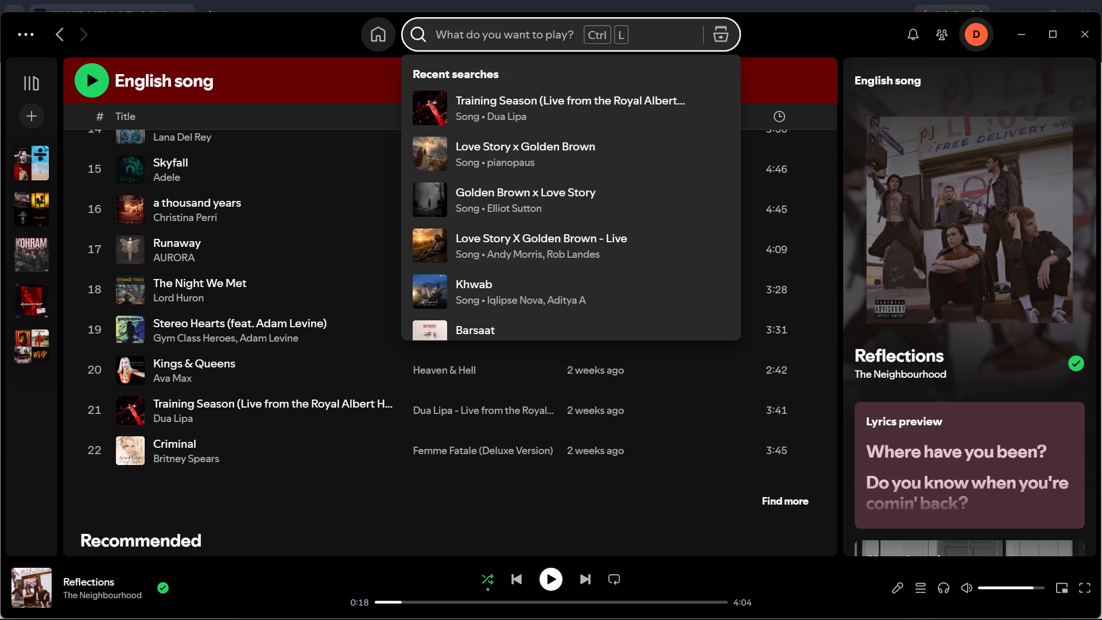
# Search for "love me not" and play the song Love Me Not by Ravyn Lenae.
pyautogui.write('love me not')
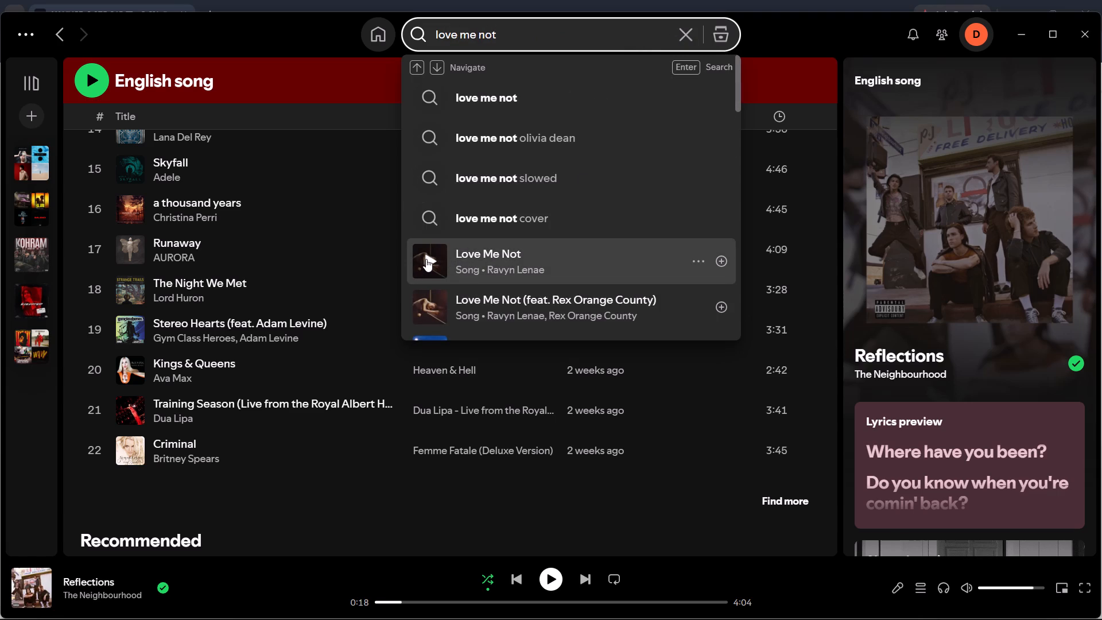
pyautogui.click(426, 259)
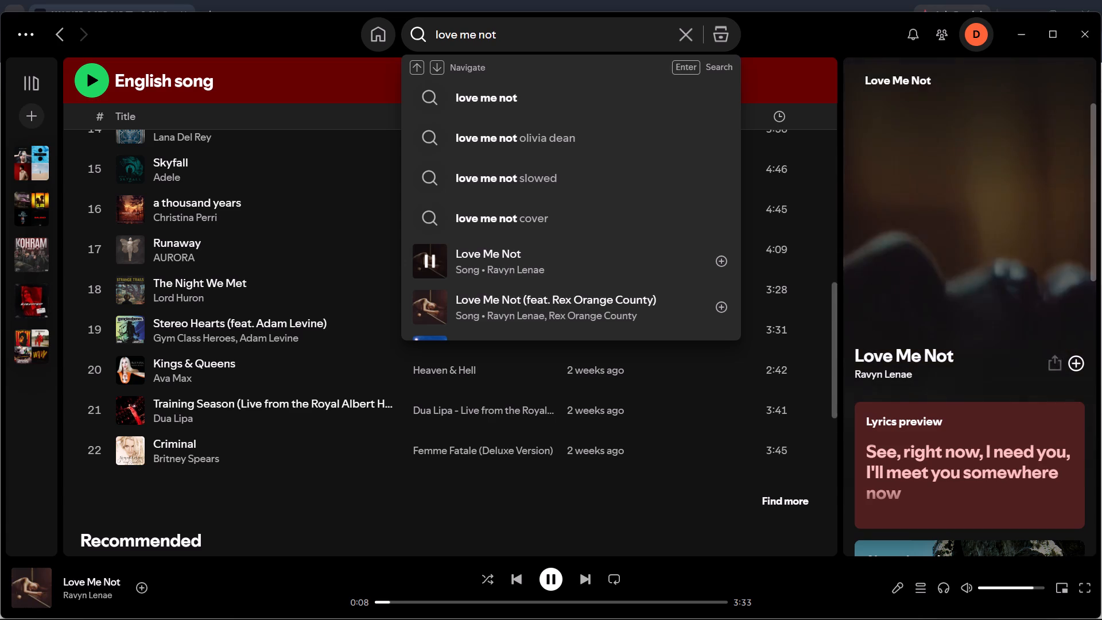
# Save the playing song Love Me Not to the English song playlist only, leaving it out of Liked Songs.
pyautogui.click(140, 586)
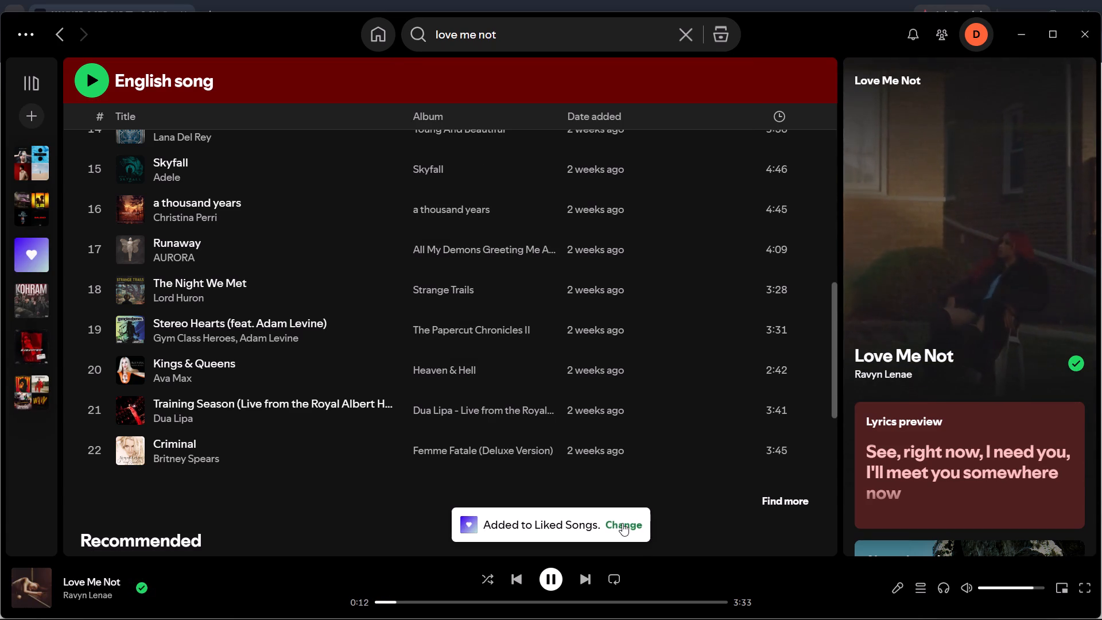
pyautogui.click(622, 523)
pyautogui.click(738, 381)
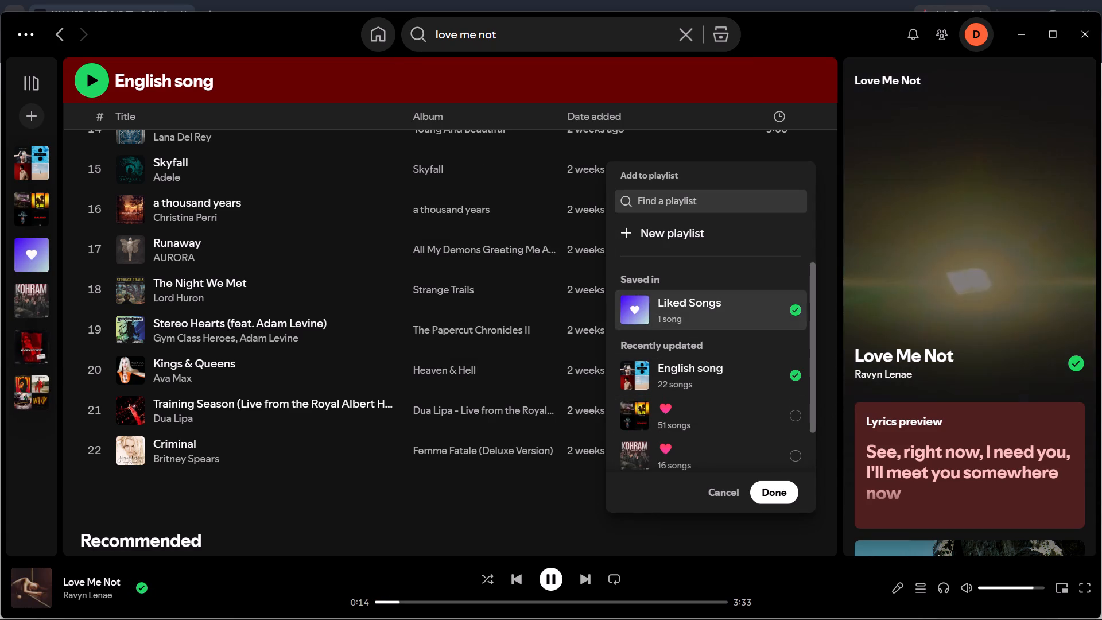
pyautogui.click(764, 316)
pyautogui.click(773, 497)
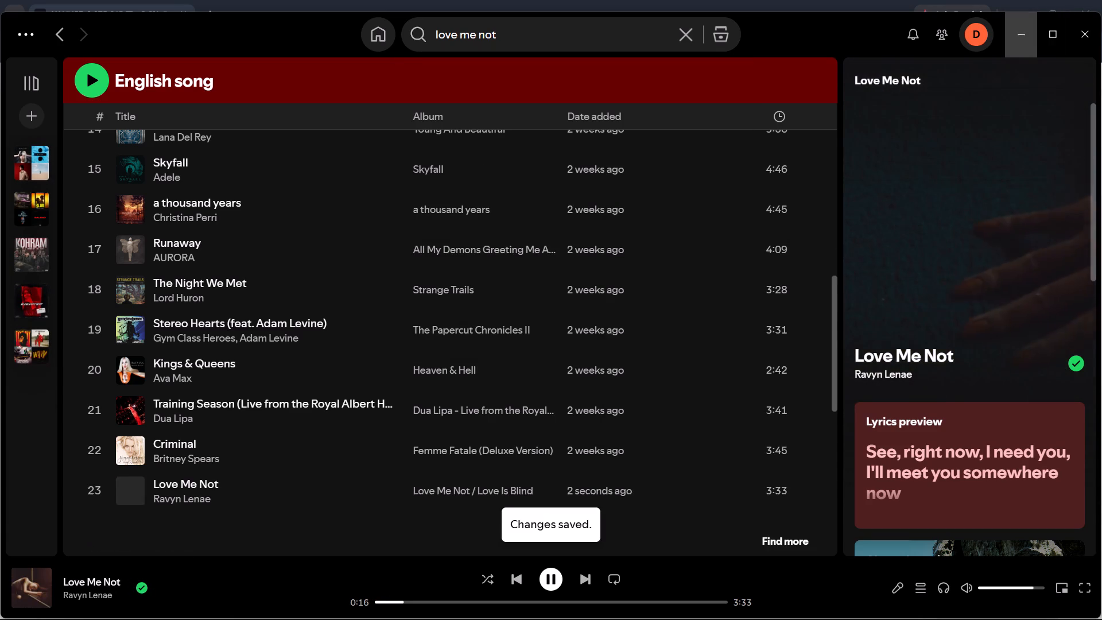
# Return to the XAUUSD chart in Chrome and examine the daily price action from June 2026 to the latest candle.
pyautogui.click(1029, 34)
pyautogui.moveTo(739, 217); pyautogui.dragTo(682, 203)
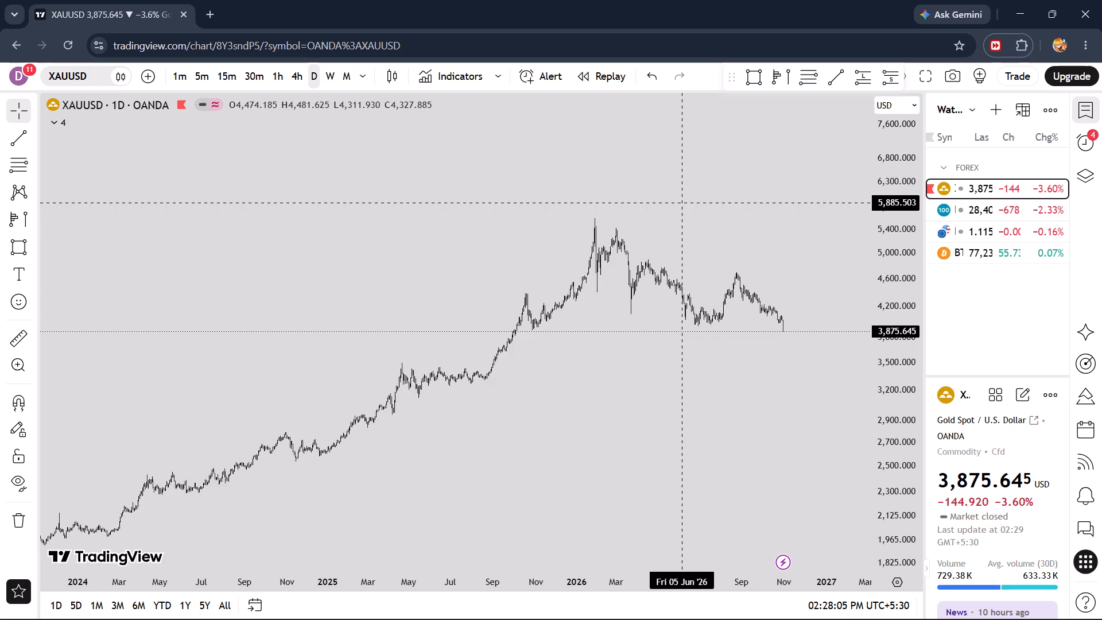
pyautogui.scroll(8, 682, 203)
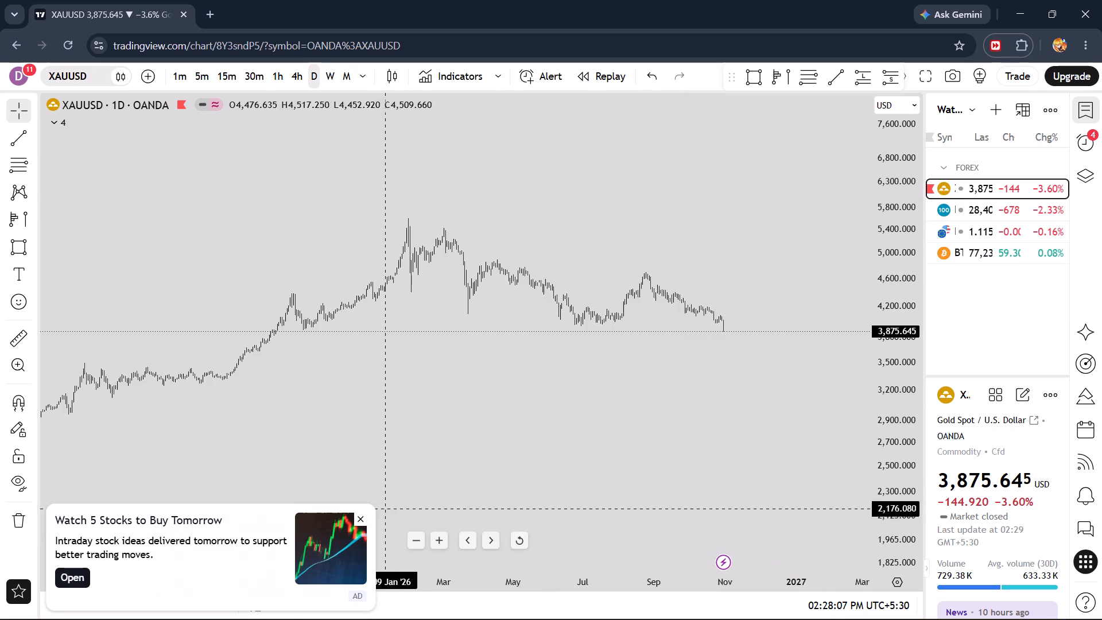
pyautogui.click(363, 517)
pyautogui.moveTo(678, 432); pyautogui.dragTo(668, 374)
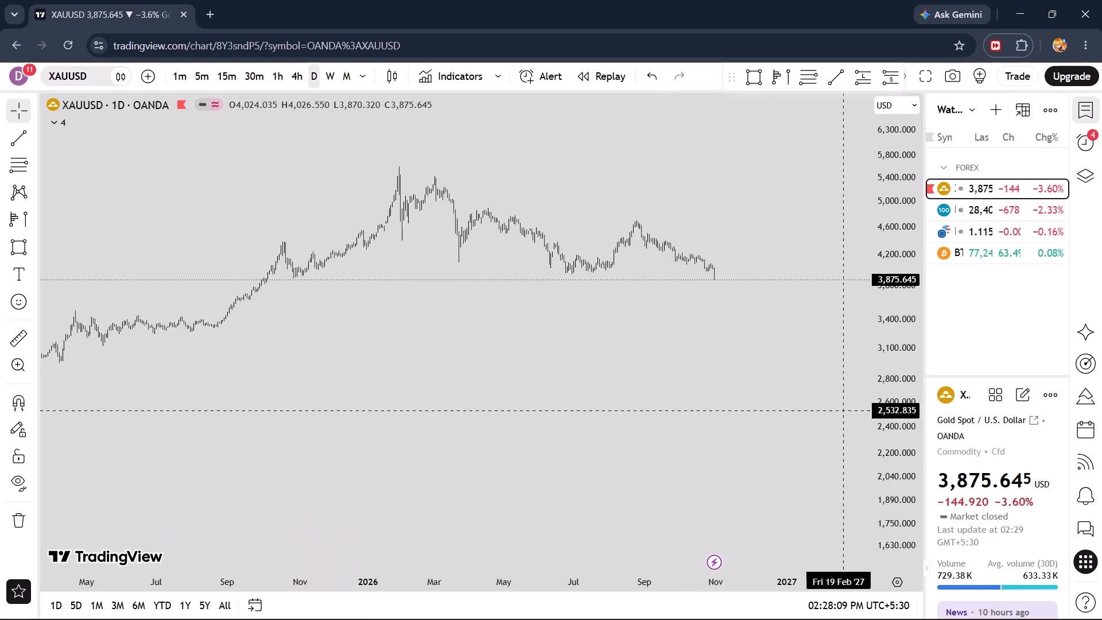
pyautogui.moveTo(899, 507); pyautogui.dragTo(901, 171)
pyautogui.moveTo(804, 164); pyautogui.dragTo(765, 343)
pyautogui.scroll(6, 760, 350)
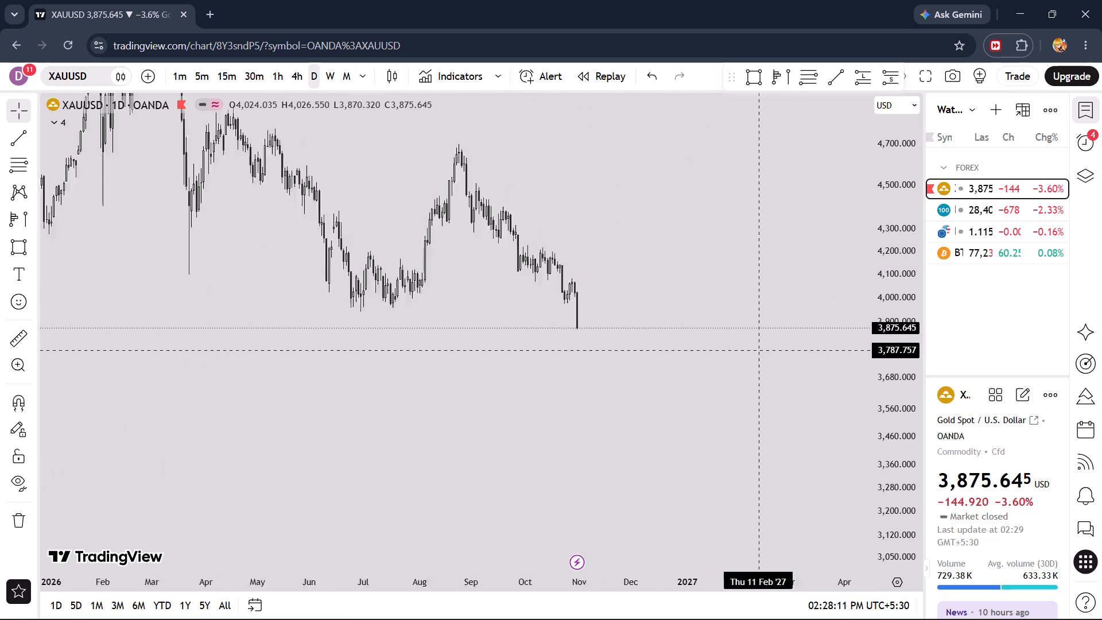
pyautogui.scroll(3, 759, 350)
pyautogui.moveTo(575, 279); pyautogui.dragTo(763, 342)
pyautogui.scroll(-5, 700, 354)
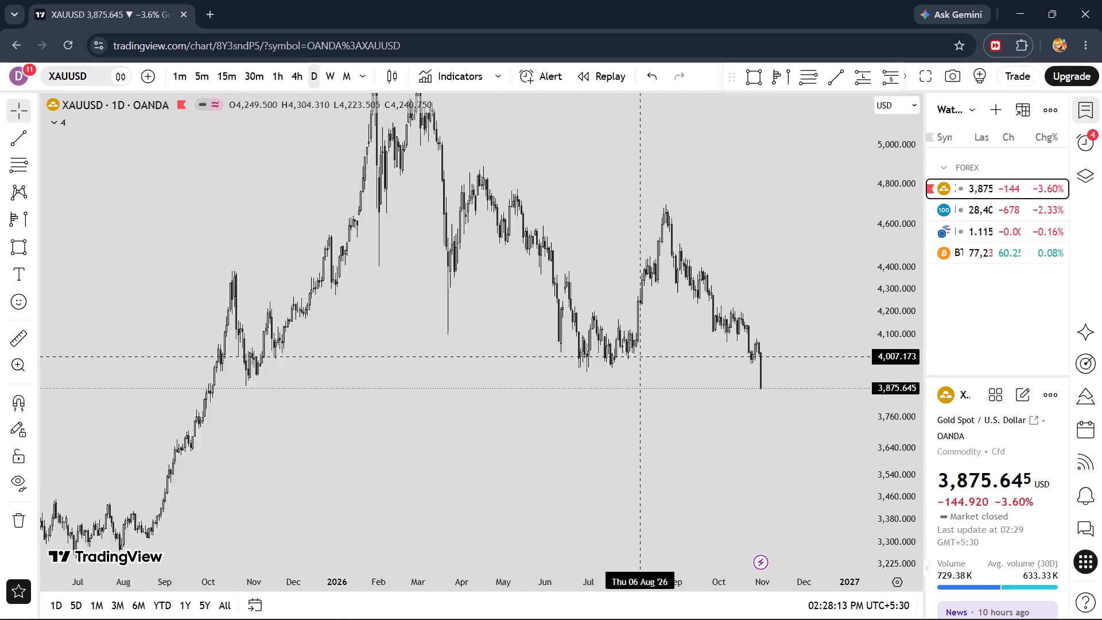
pyautogui.scroll(-1, 638, 356)
pyautogui.scroll(13, 638, 356)
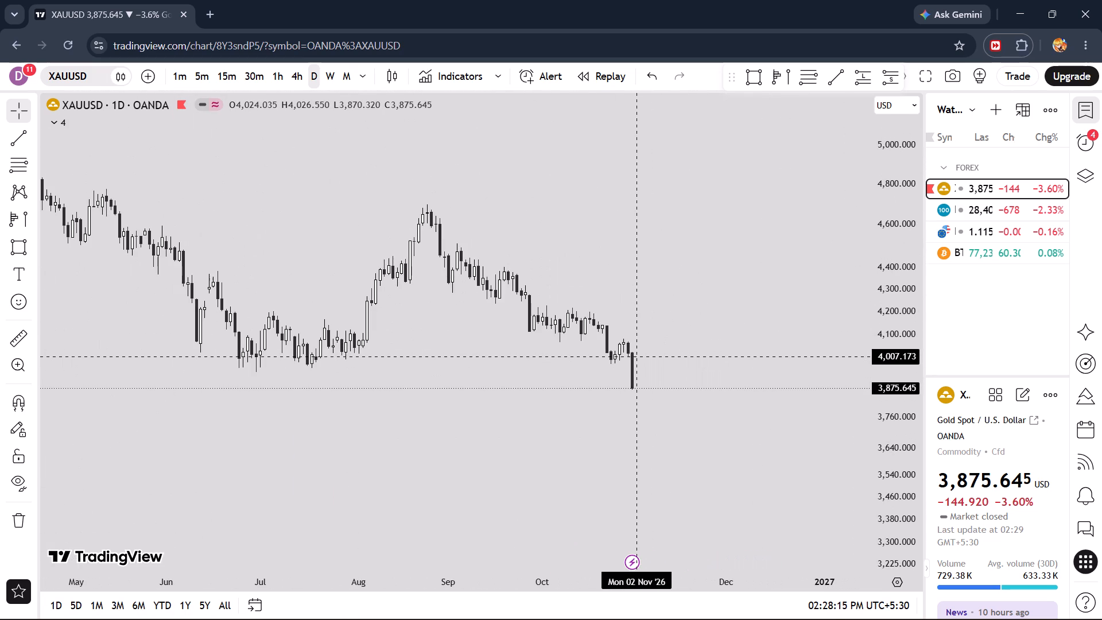
pyautogui.moveTo(637, 313); pyautogui.dragTo(689, 316)
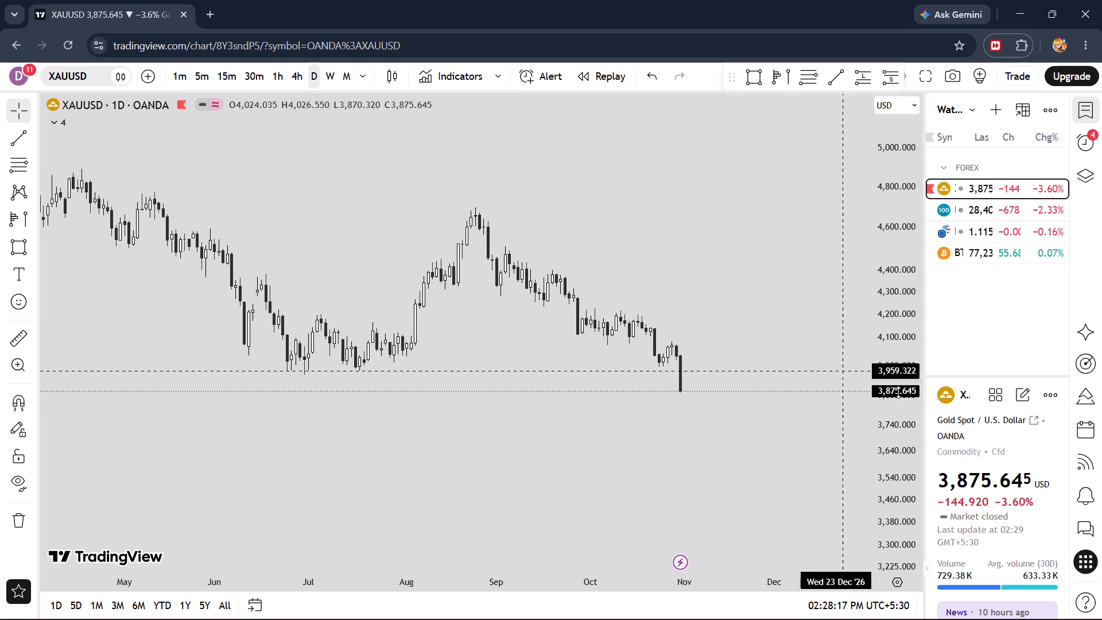
pyautogui.moveTo(884, 487); pyautogui.dragTo(866, 257)
pyautogui.moveTo(690, 285); pyautogui.dragTo(675, 263)
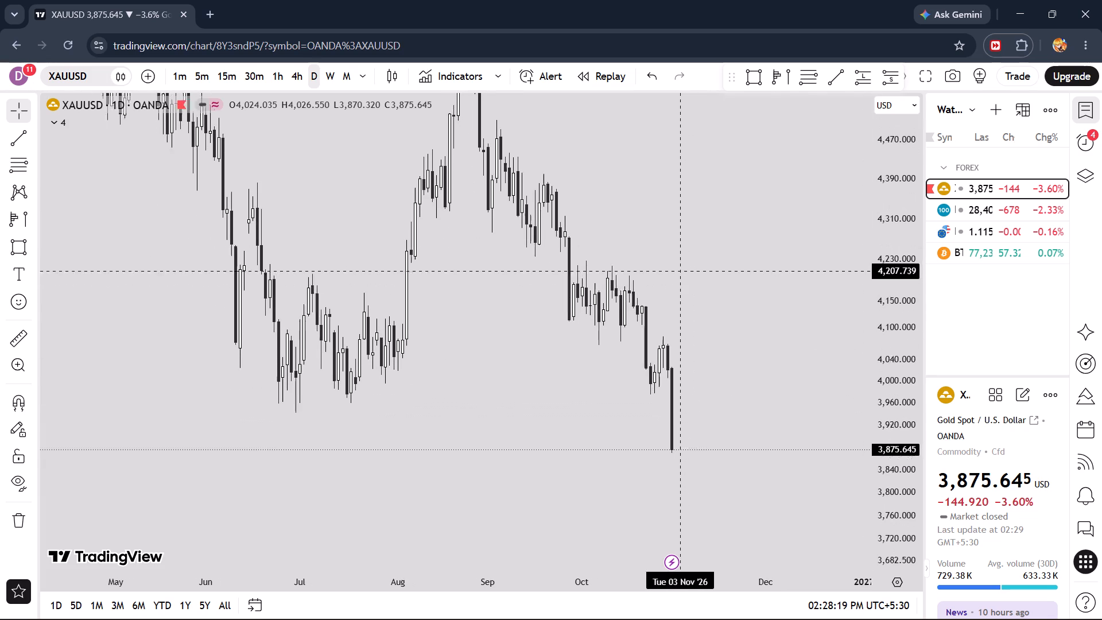
pyautogui.moveTo(675, 263); pyautogui.dragTo(670, 257)
pyautogui.scroll(3, 670, 257)
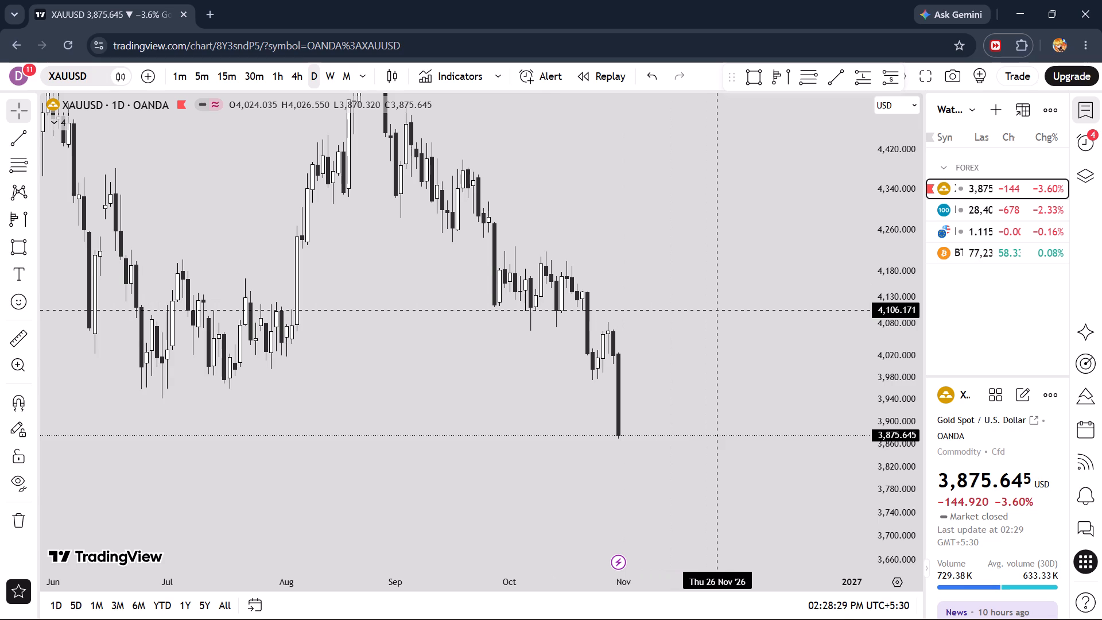
pyautogui.moveTo(675, 264); pyautogui.dragTo(700, 272)
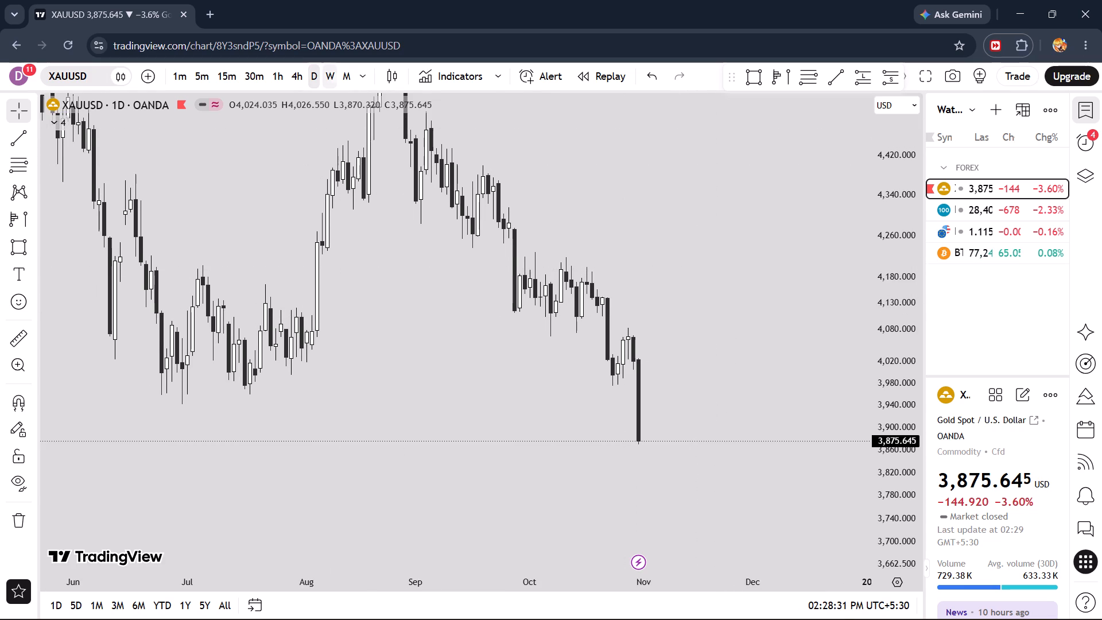
# Compare recent XAUUSD price action between the weekly and daily timeframes, finishing on the 1-day chart.
pyautogui.click(325, 79)
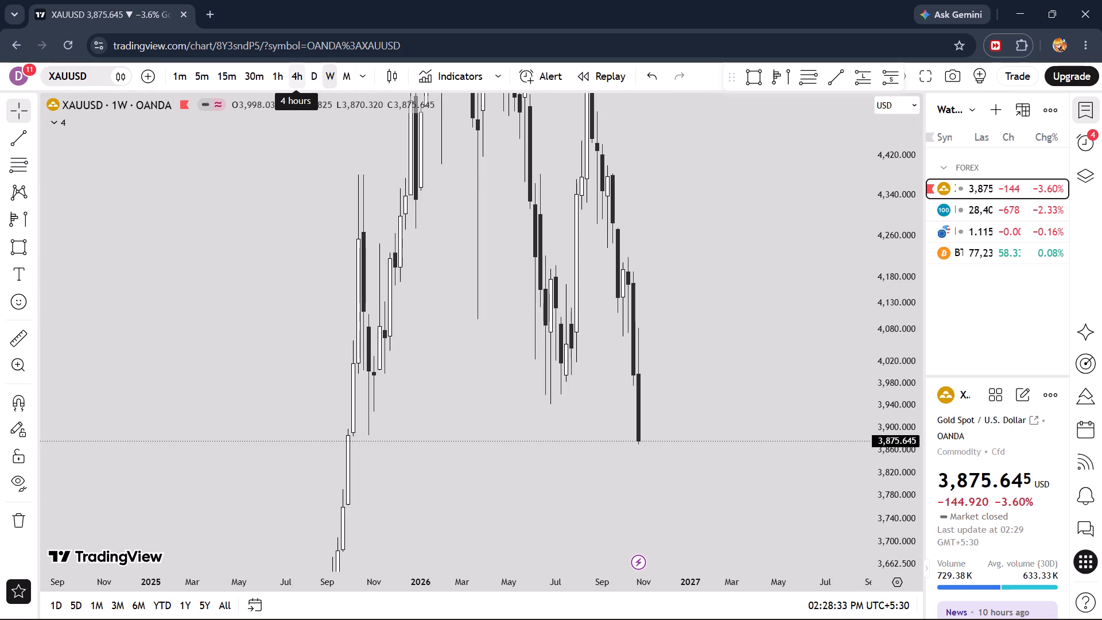
pyautogui.click(319, 72)
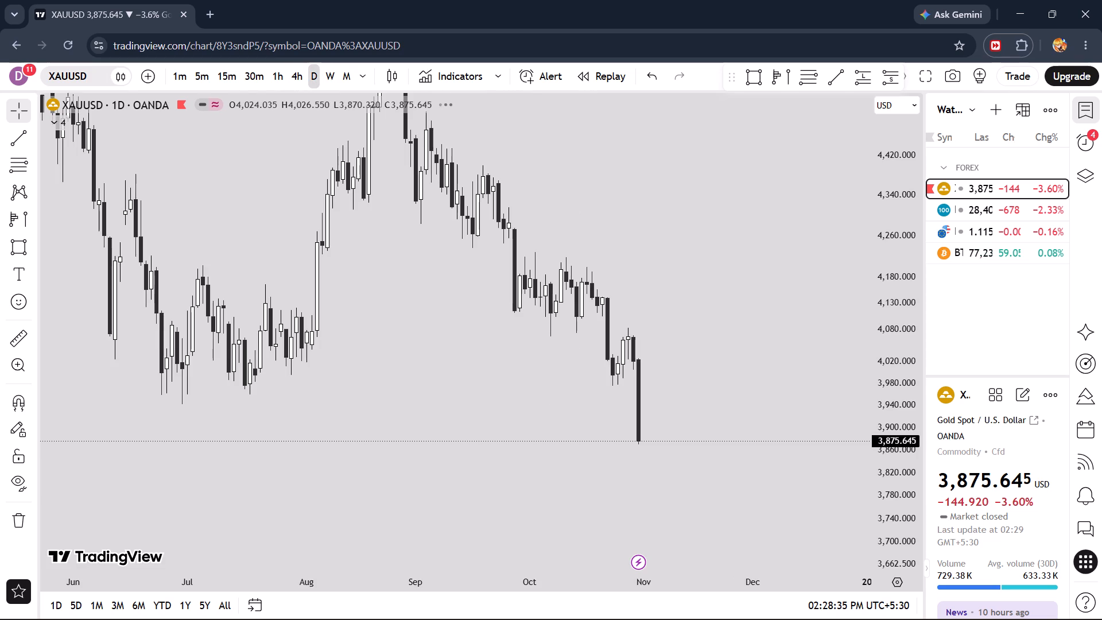
pyautogui.scroll(-8, 422, 290)
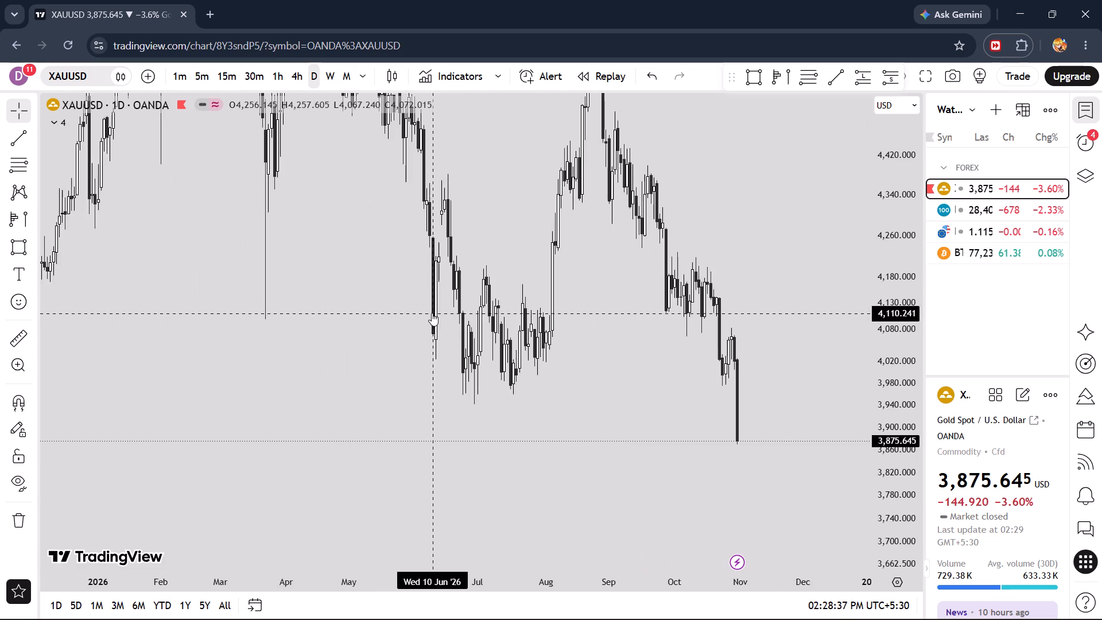
pyautogui.scroll(-8, 432, 313)
pyautogui.scroll(9, 432, 313)
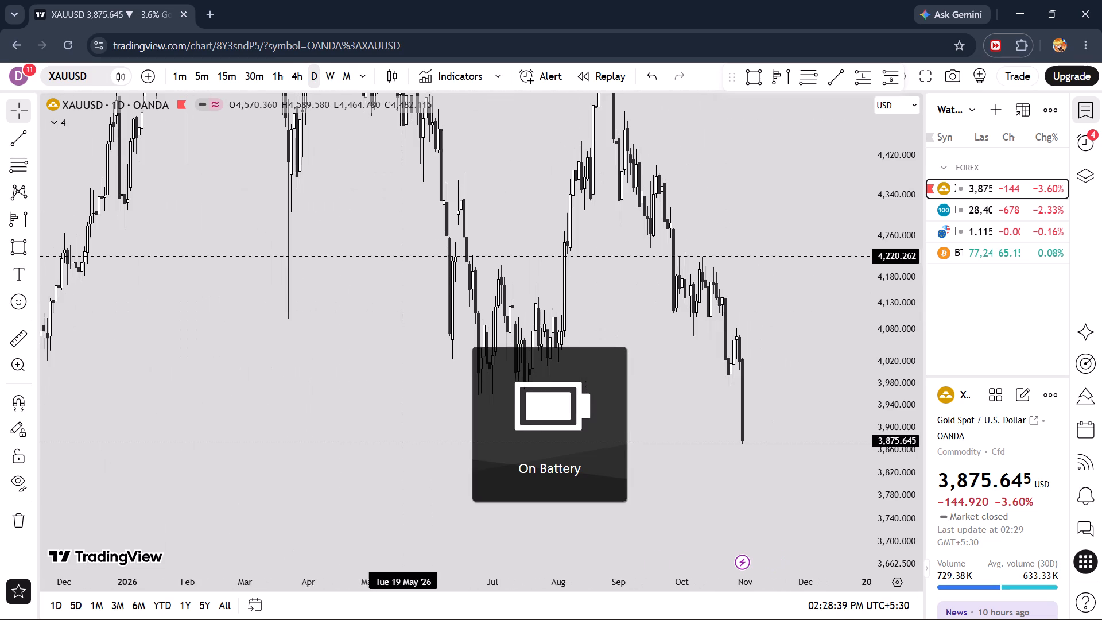
pyautogui.click(330, 71)
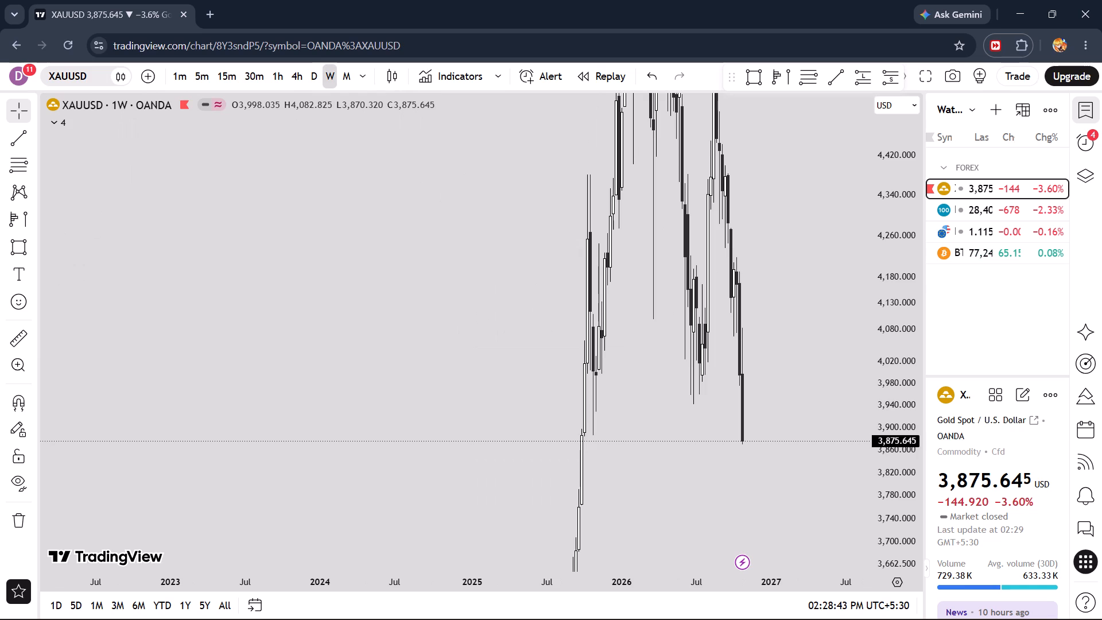
pyautogui.click(316, 73)
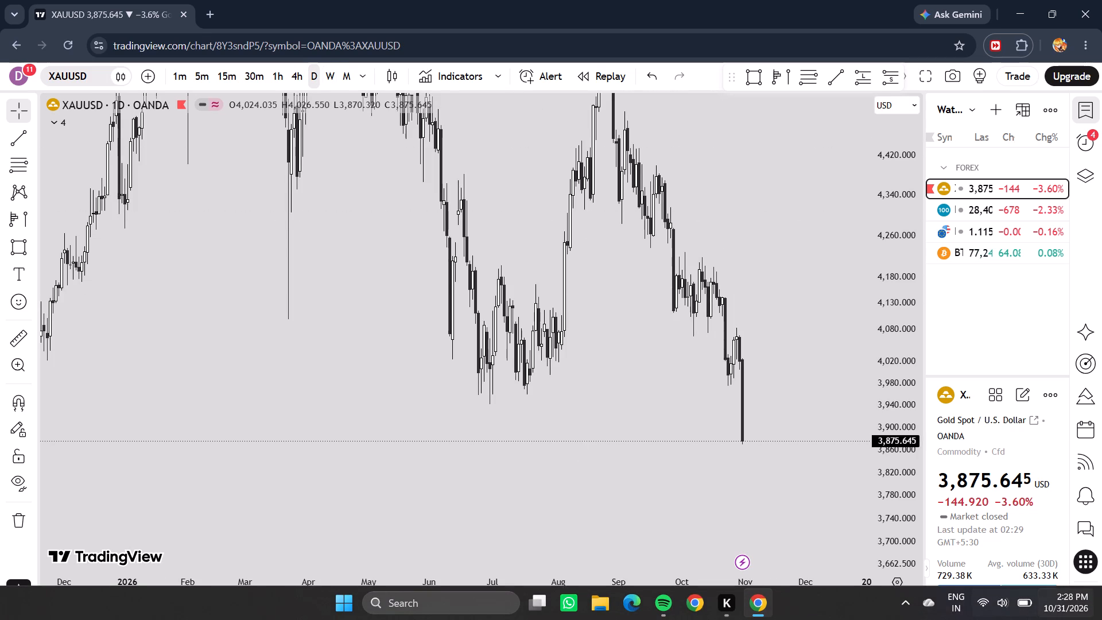
# Raise the display brightness slightly, to about one third, and return to the chart.
pyautogui.click(1003, 600)
pyautogui.click(933, 476)
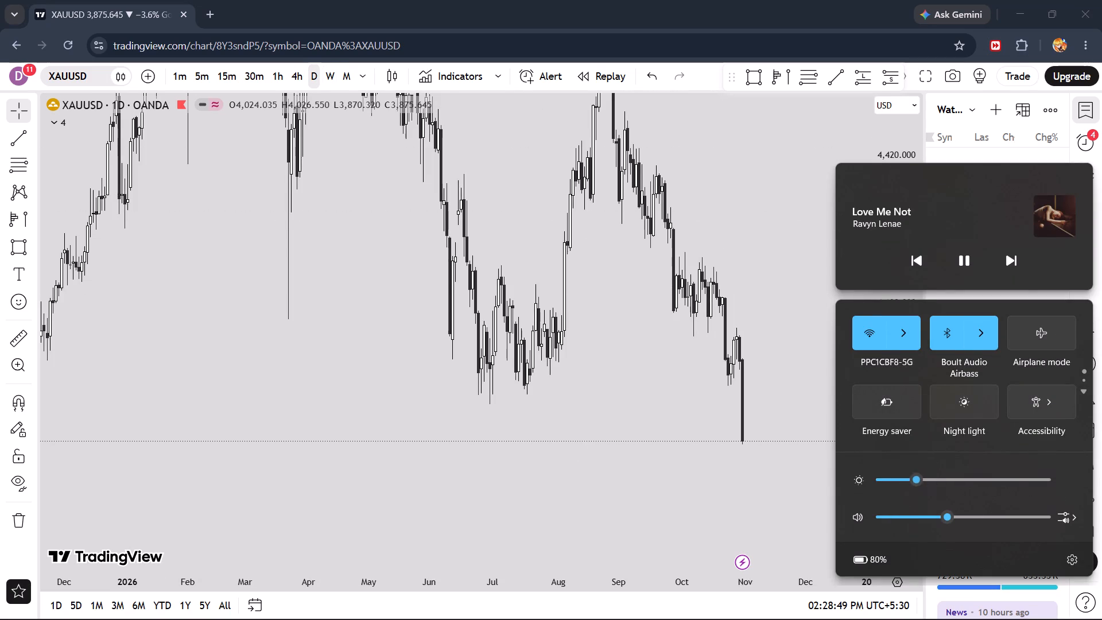
pyautogui.click(319, 299)
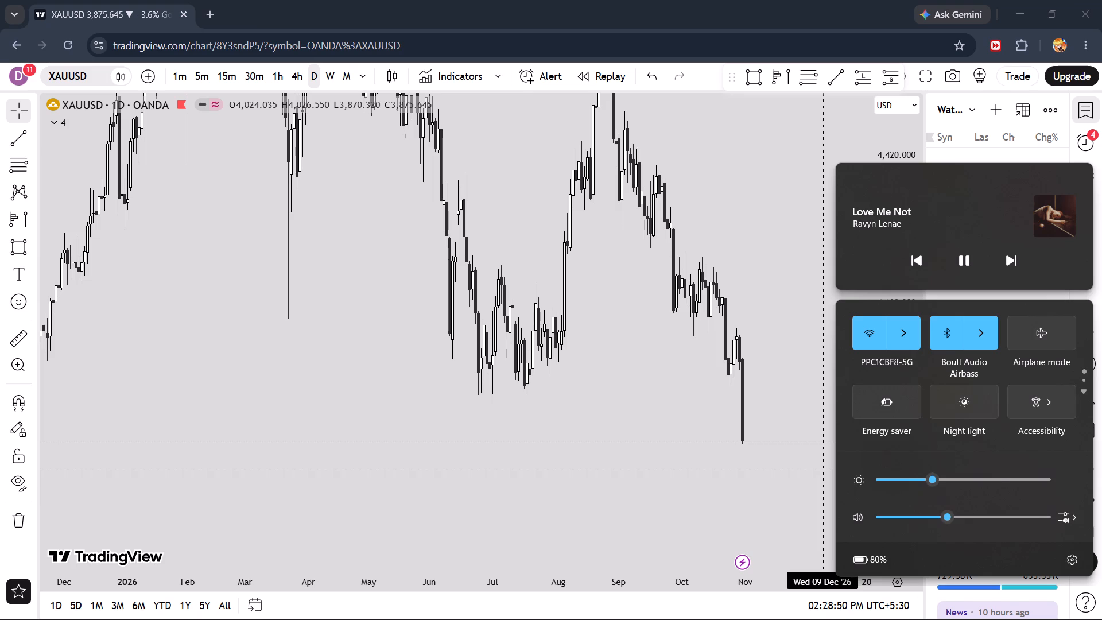
# Switch XAUUSD to the 4-hour timeframe and examine its broader price structure from mid-2025 to the latest candle.
pyautogui.click(298, 79)
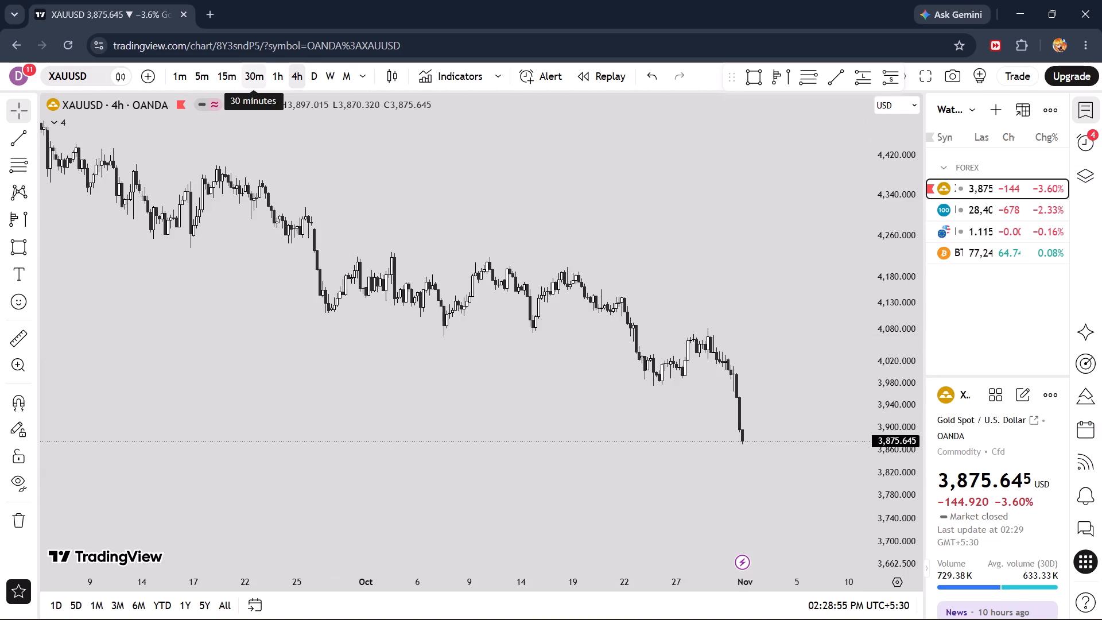
pyautogui.scroll(-16, 329, 207)
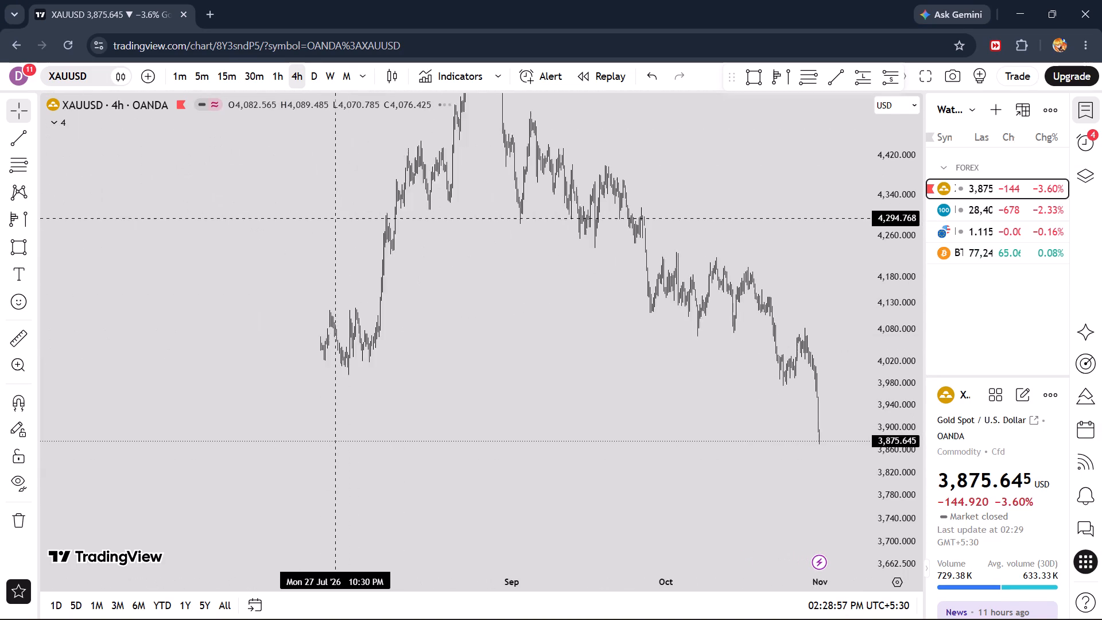
pyautogui.scroll(-9, 336, 218)
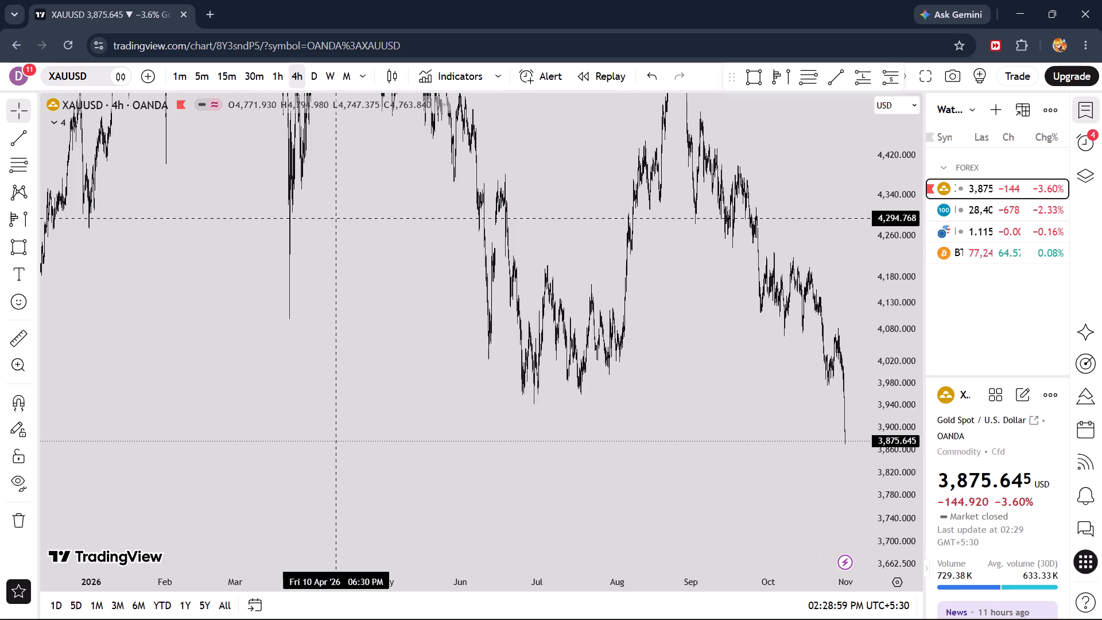
pyautogui.scroll(-8, 336, 218)
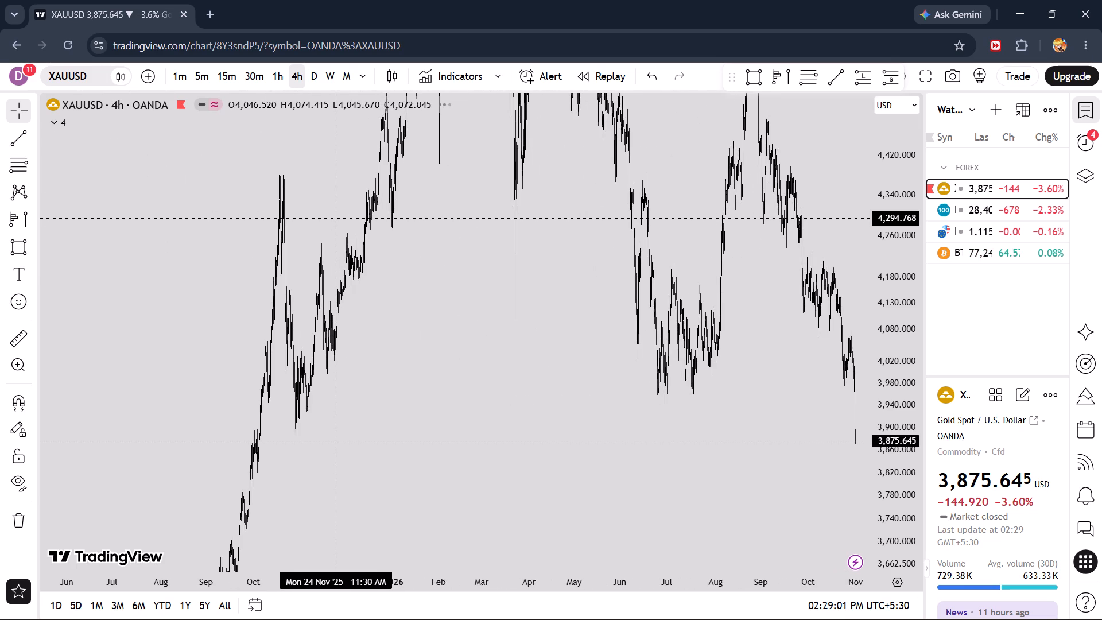
pyautogui.scroll(14, 336, 218)
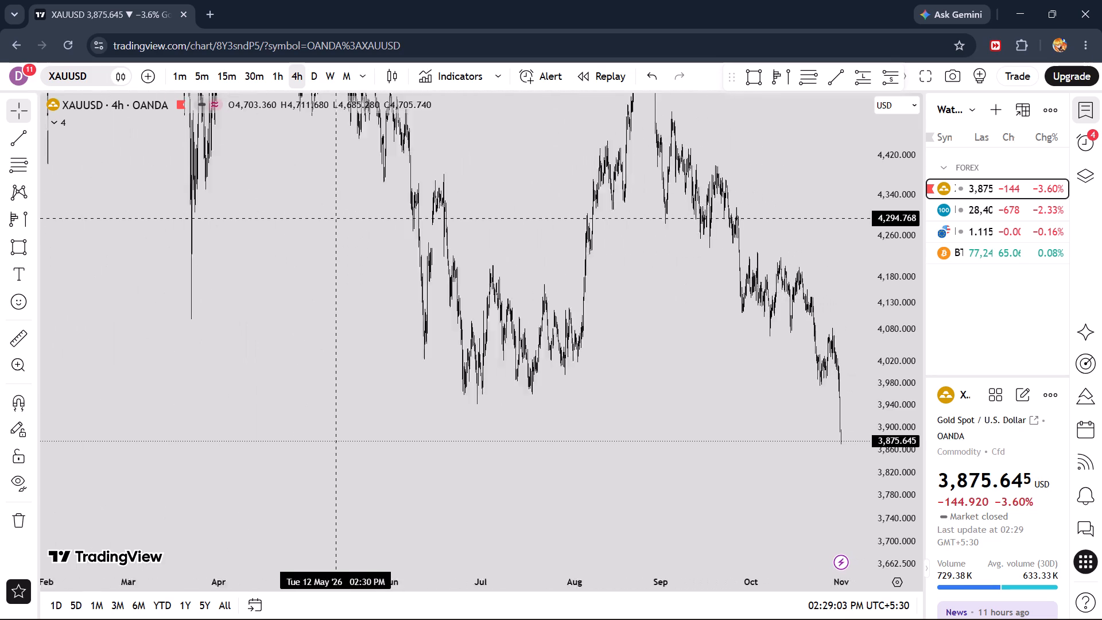
pyautogui.scroll(4, 336, 218)
pyautogui.scroll(10, 552, 273)
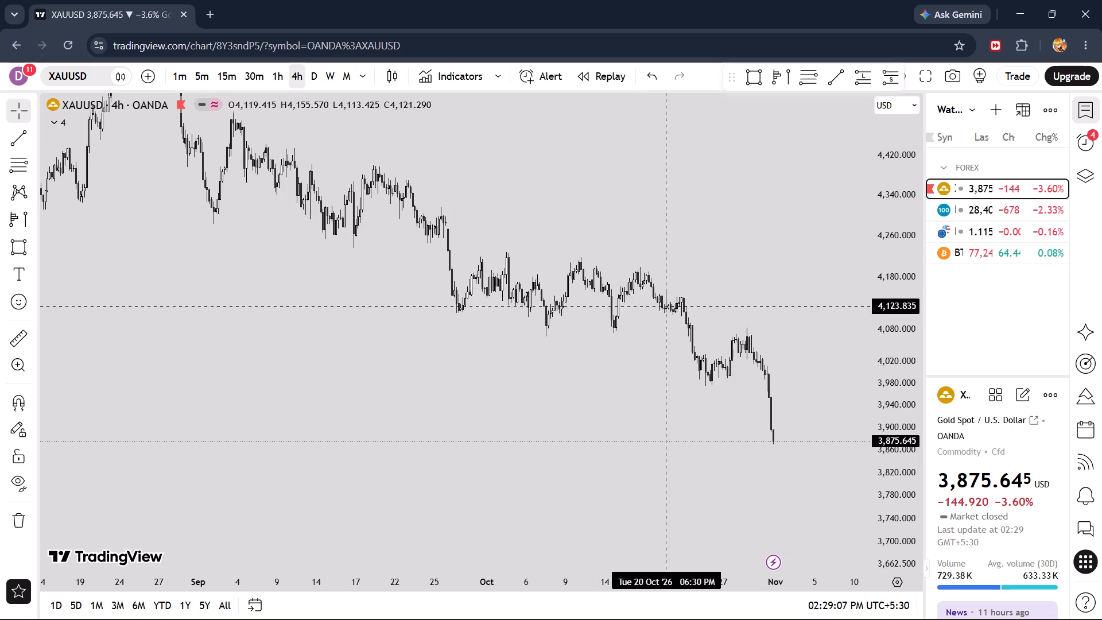
# Stretch the price scale and examine the 4-hour XAUUSD swings from late September to the end of October 2026.
pyautogui.moveTo(822, 428); pyautogui.dragTo(619, 379)
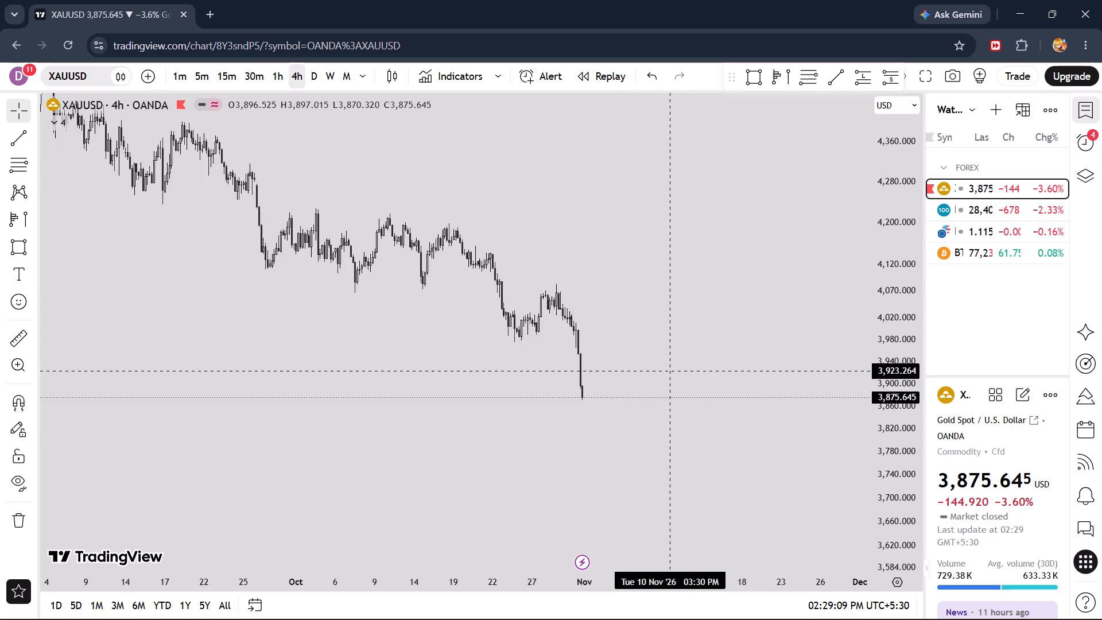
pyautogui.moveTo(897, 516); pyautogui.dragTo(871, 230)
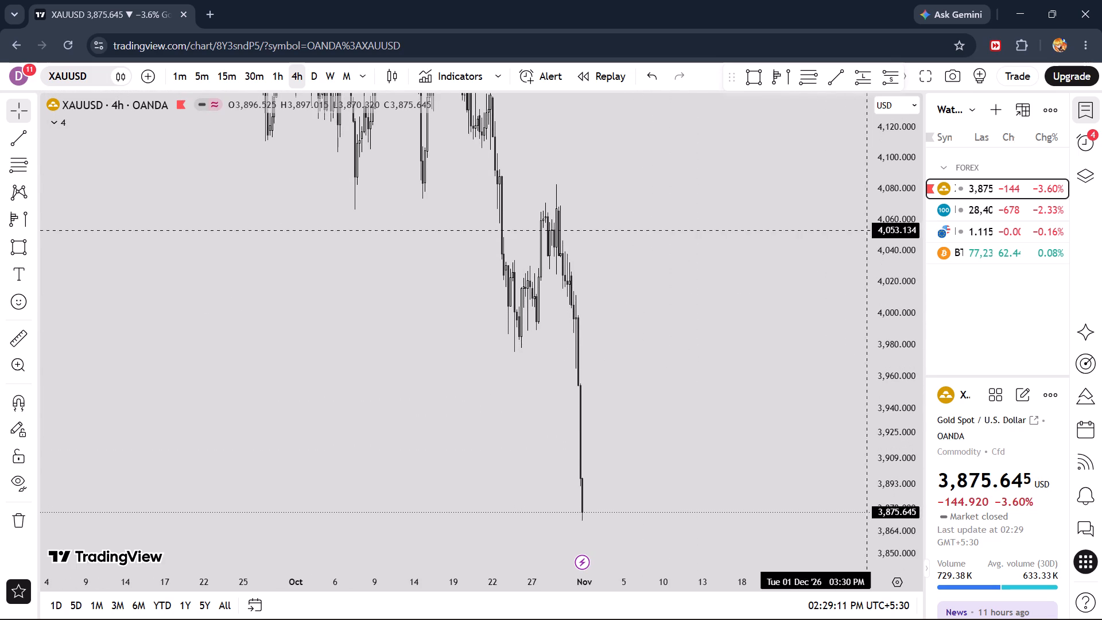
pyautogui.moveTo(597, 134); pyautogui.dragTo(730, 382)
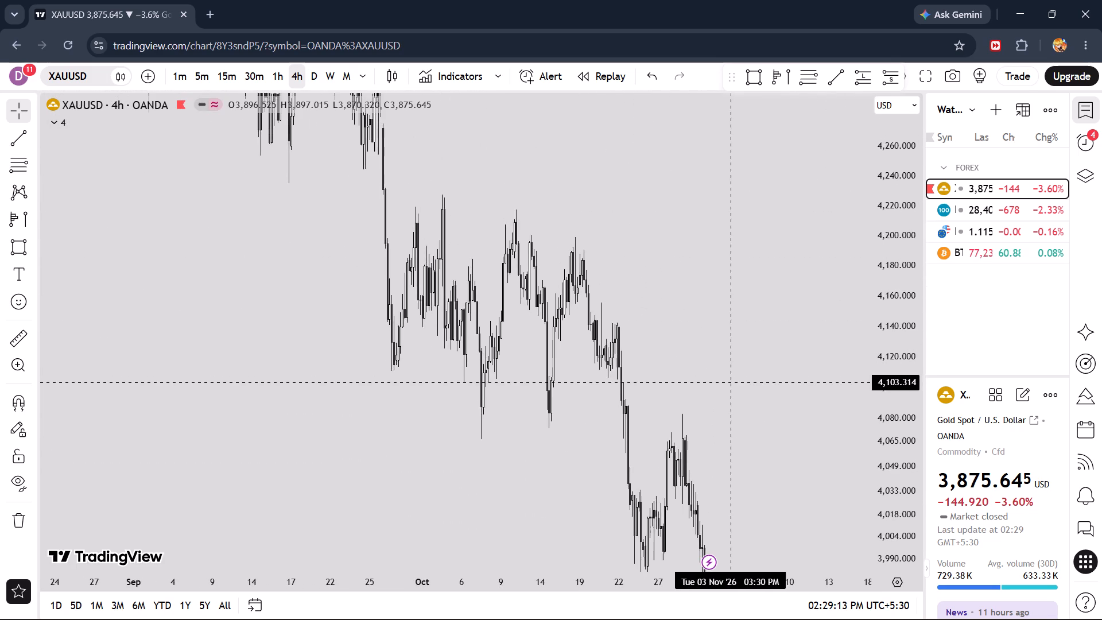
pyautogui.scroll(9, 730, 382)
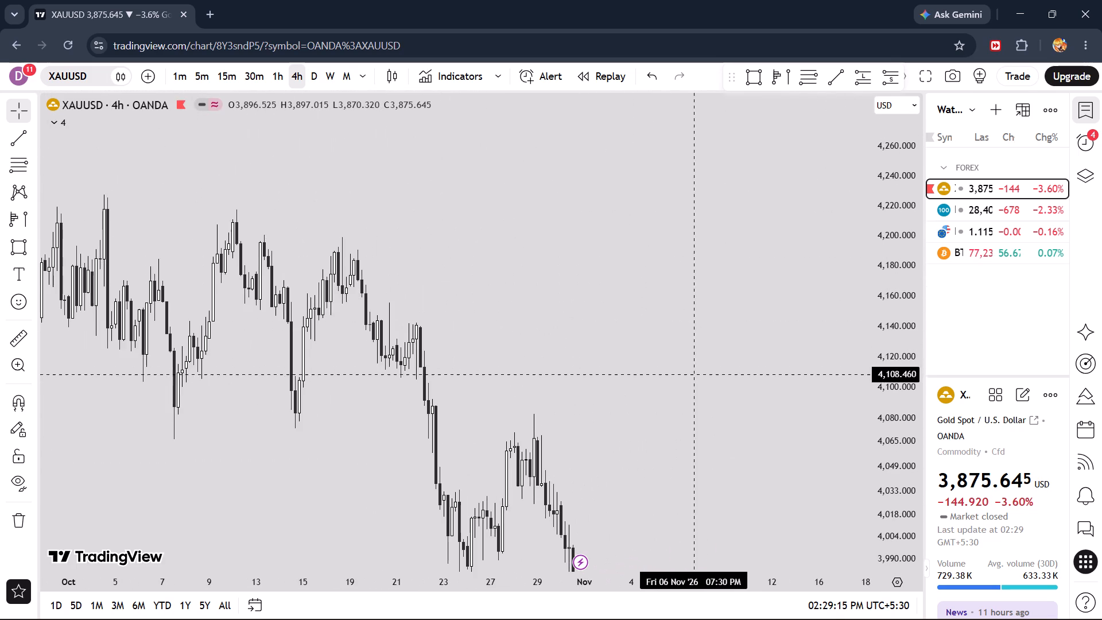
pyautogui.moveTo(578, 347); pyautogui.dragTo(698, 358)
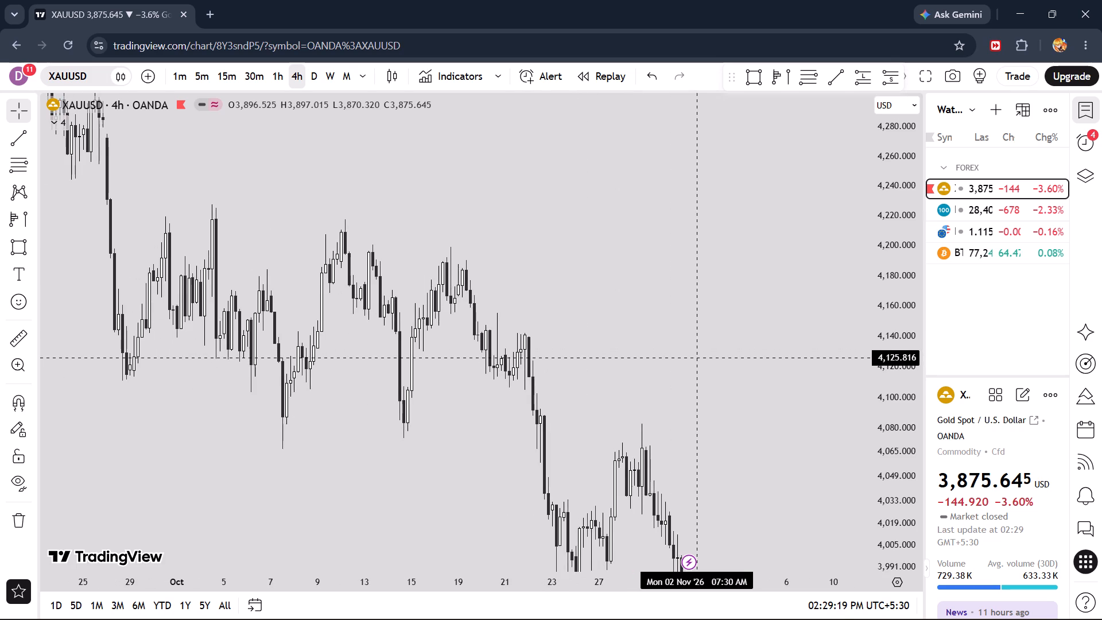
pyautogui.moveTo(844, 500); pyautogui.dragTo(694, 270)
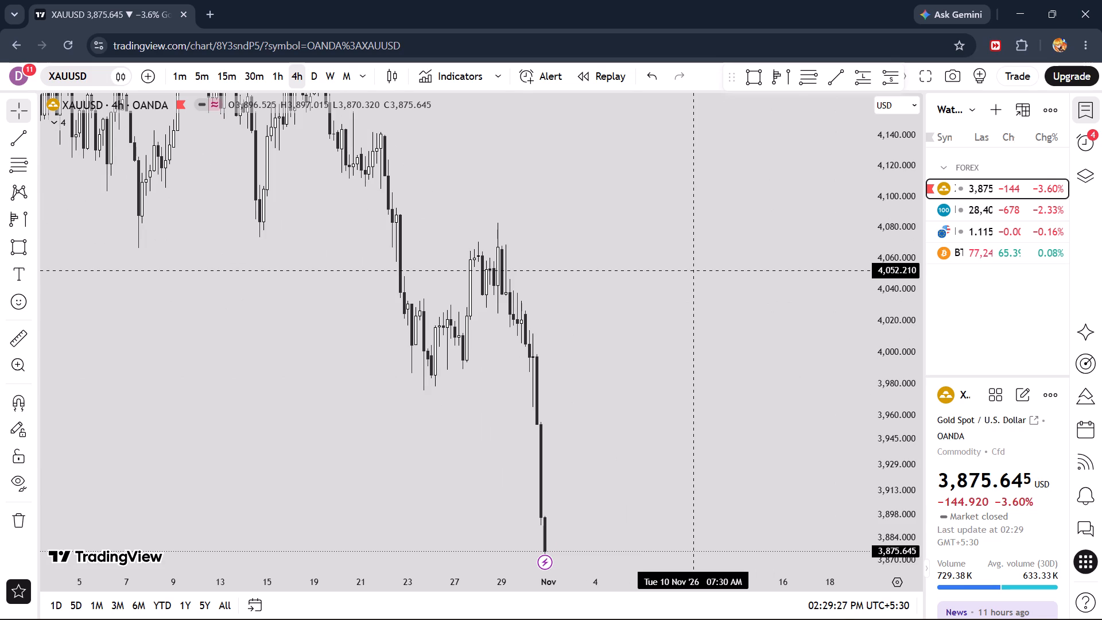
pyautogui.moveTo(479, 185); pyautogui.dragTo(558, 265)
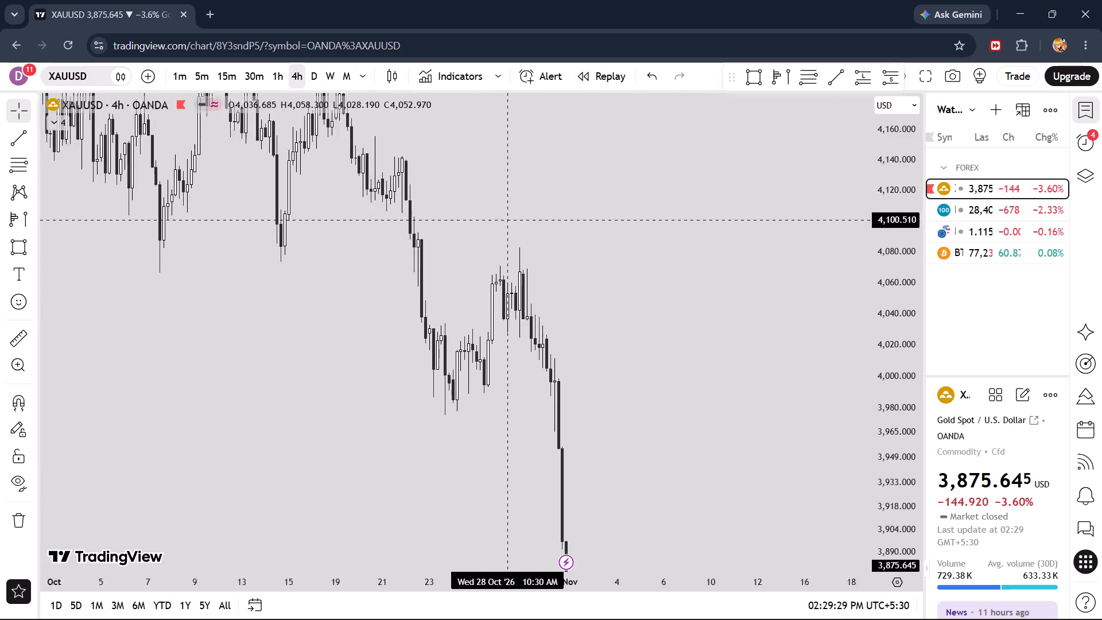
pyautogui.moveTo(558, 265); pyautogui.dragTo(610, 321)
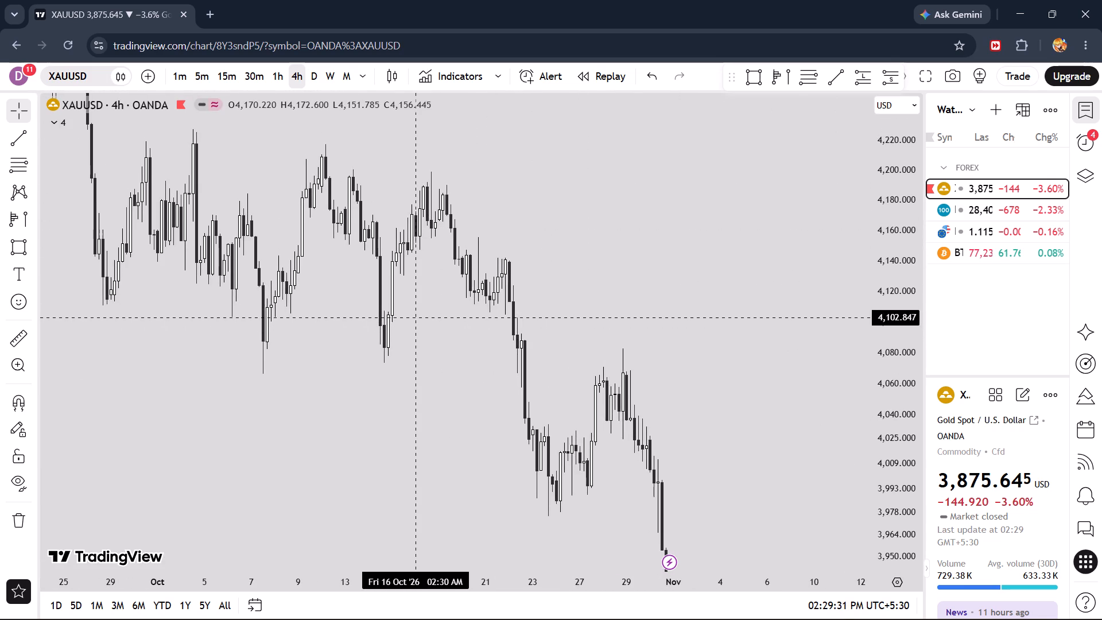
pyautogui.moveTo(417, 317); pyautogui.dragTo(462, 335)
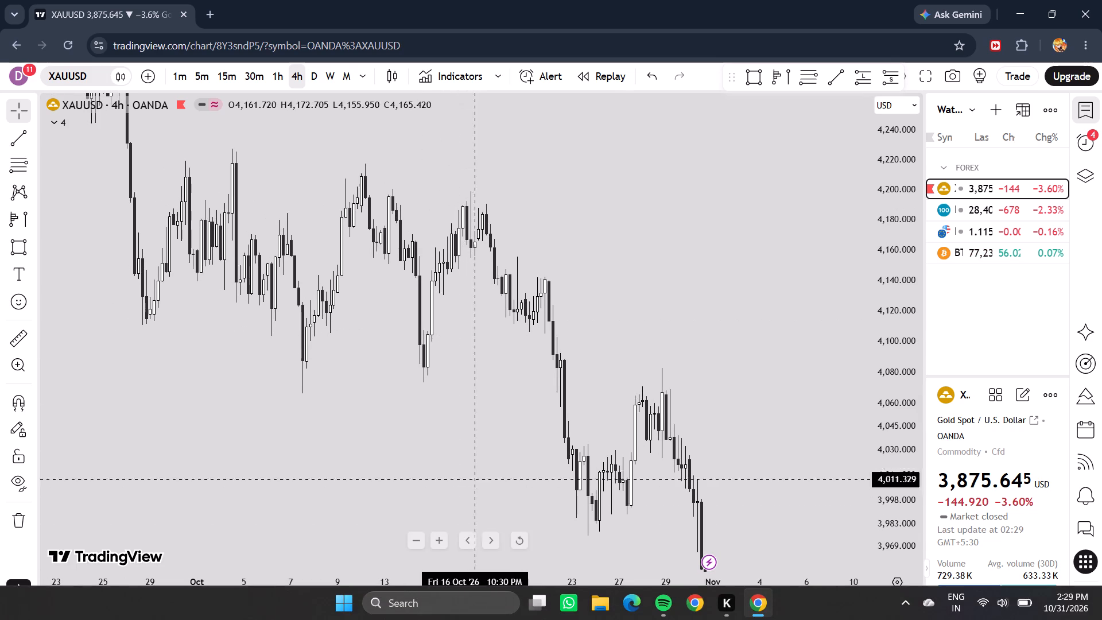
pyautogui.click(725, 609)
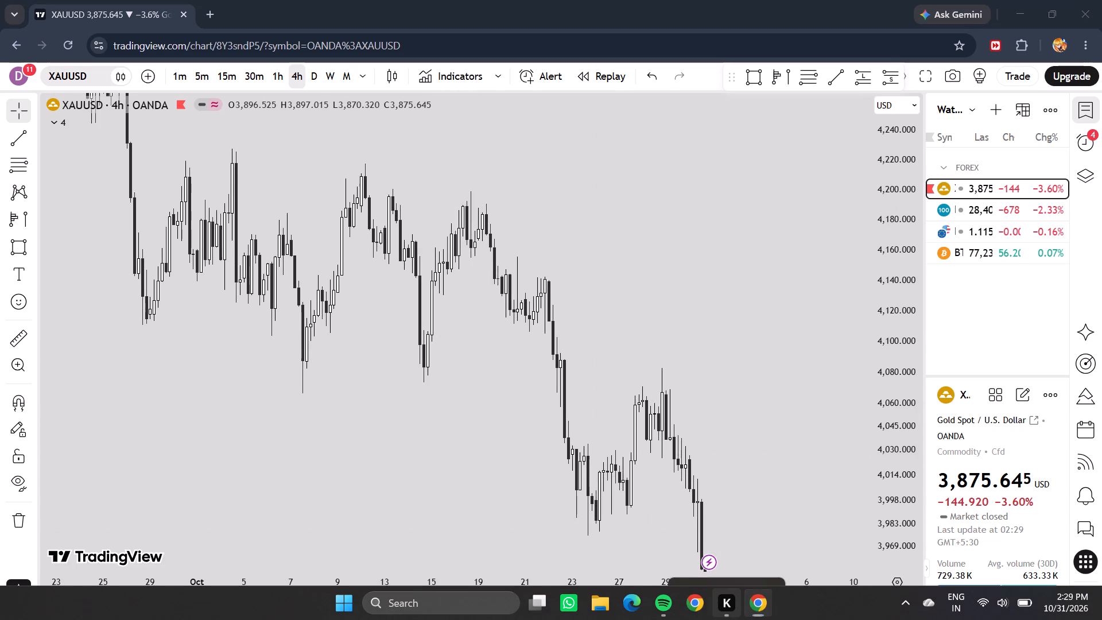
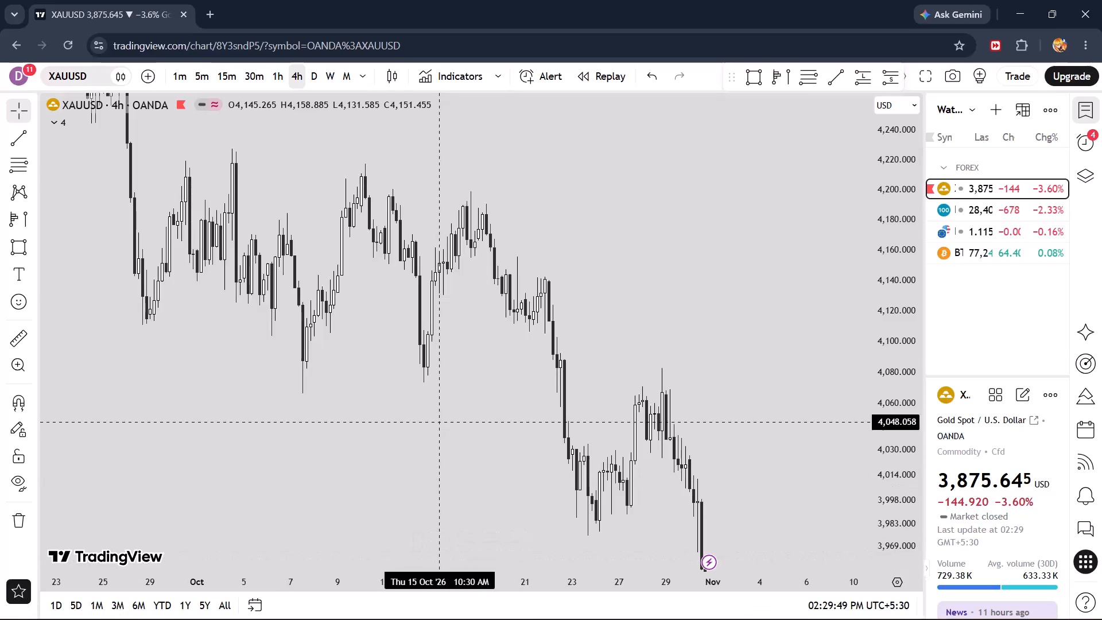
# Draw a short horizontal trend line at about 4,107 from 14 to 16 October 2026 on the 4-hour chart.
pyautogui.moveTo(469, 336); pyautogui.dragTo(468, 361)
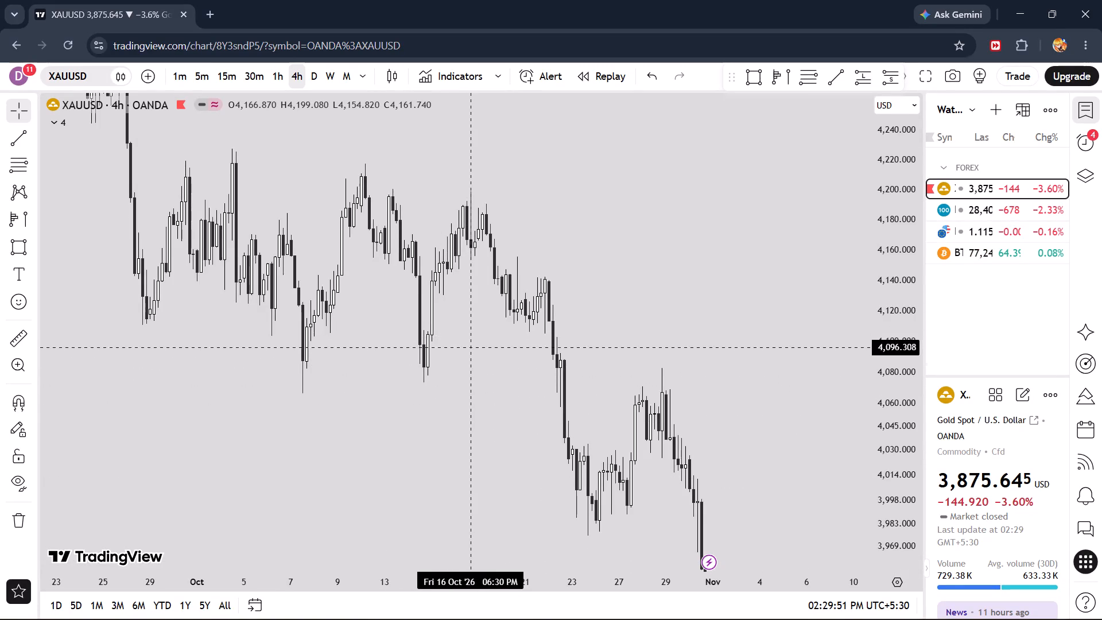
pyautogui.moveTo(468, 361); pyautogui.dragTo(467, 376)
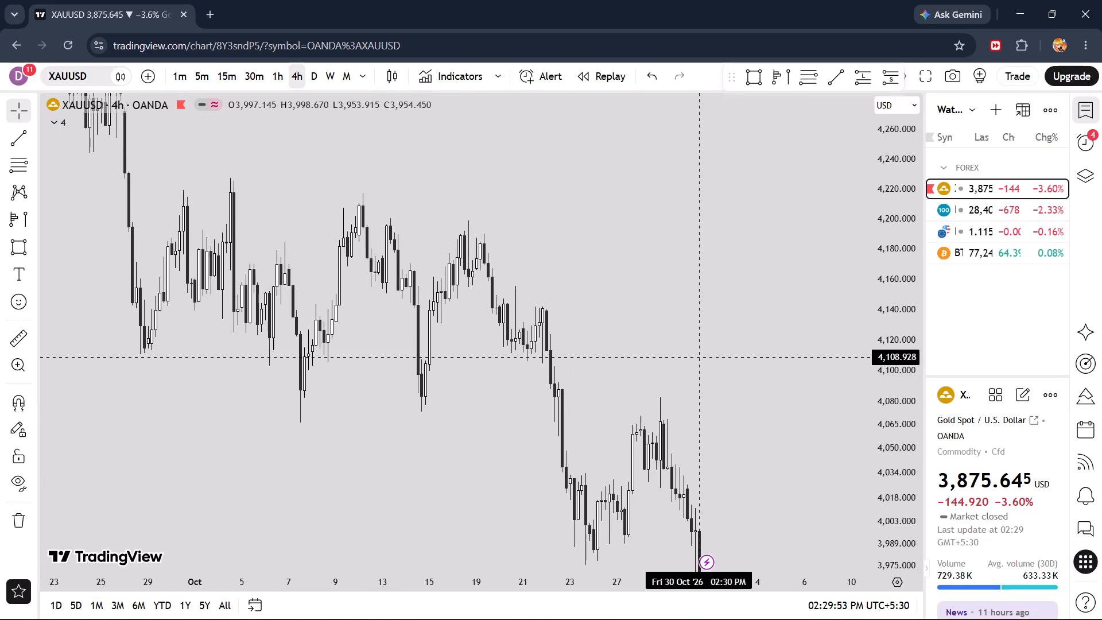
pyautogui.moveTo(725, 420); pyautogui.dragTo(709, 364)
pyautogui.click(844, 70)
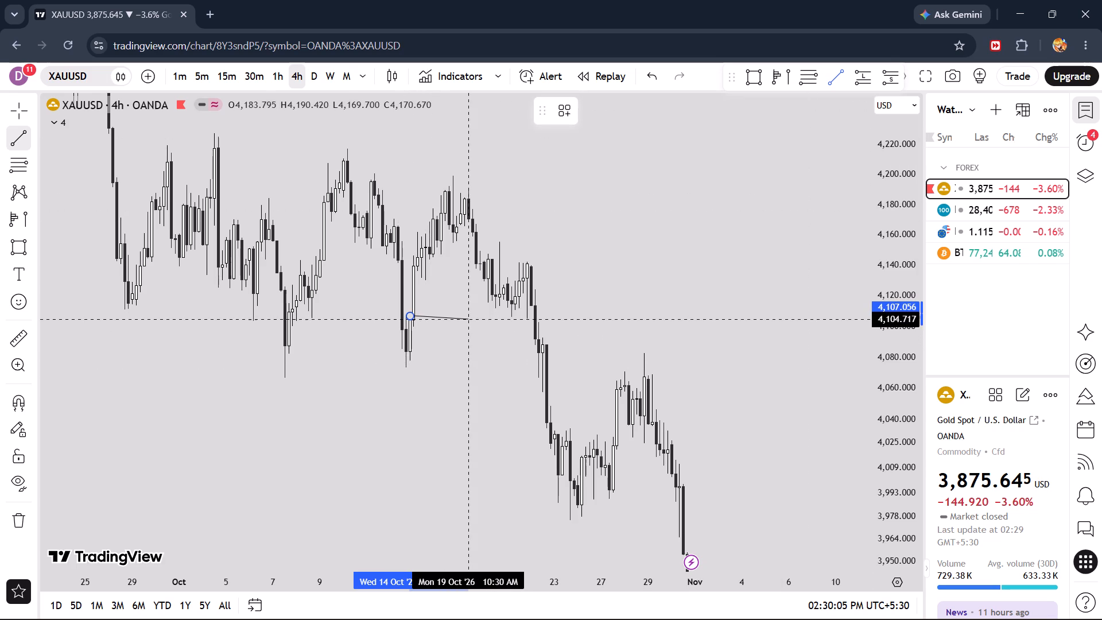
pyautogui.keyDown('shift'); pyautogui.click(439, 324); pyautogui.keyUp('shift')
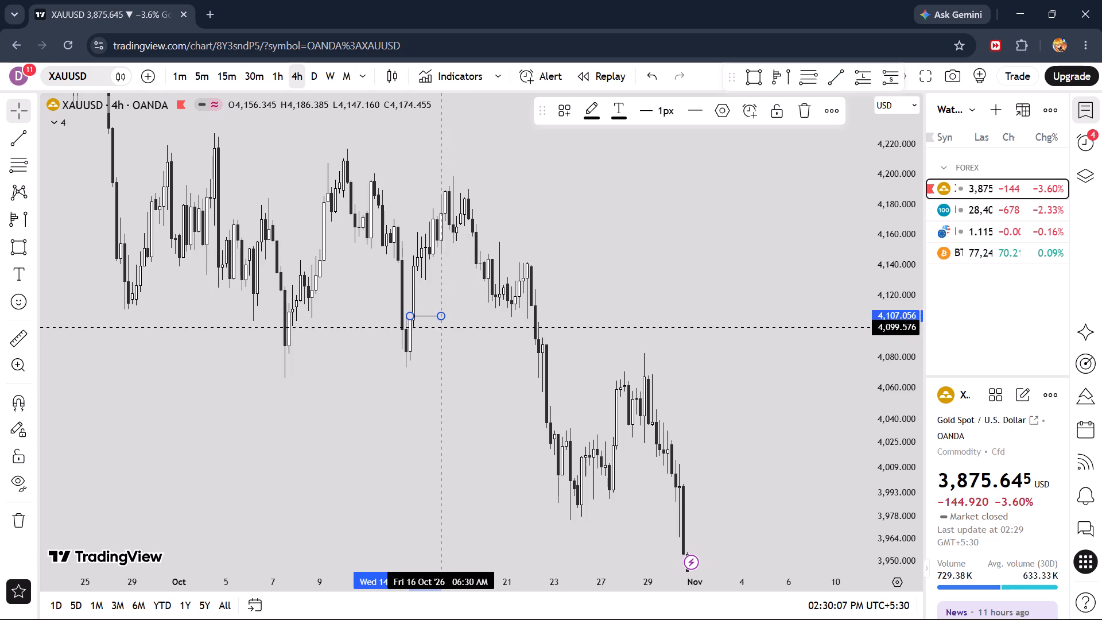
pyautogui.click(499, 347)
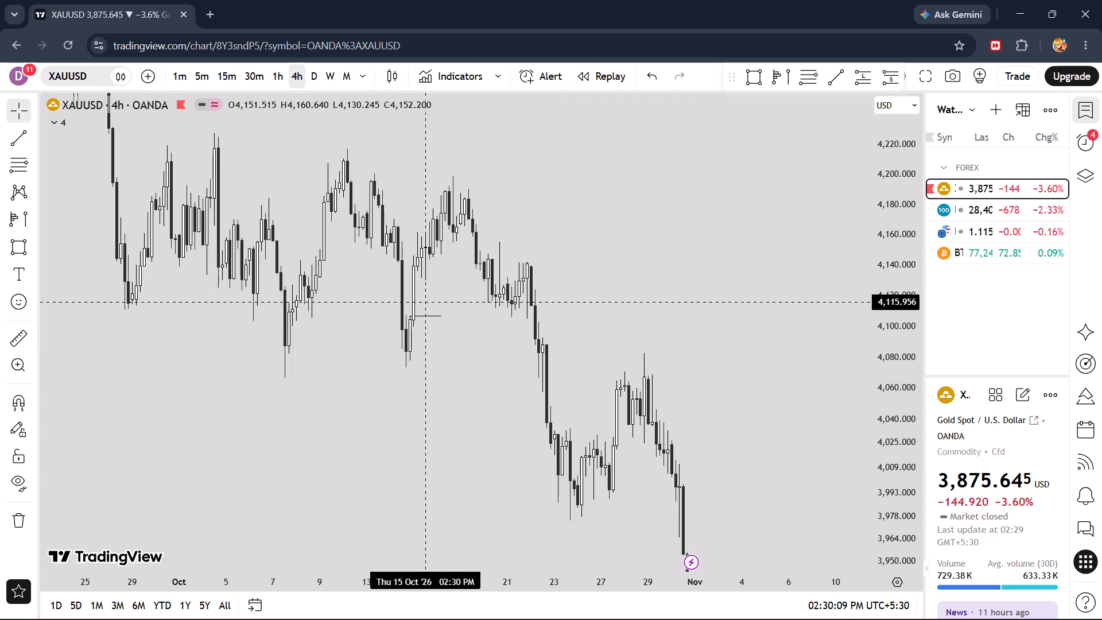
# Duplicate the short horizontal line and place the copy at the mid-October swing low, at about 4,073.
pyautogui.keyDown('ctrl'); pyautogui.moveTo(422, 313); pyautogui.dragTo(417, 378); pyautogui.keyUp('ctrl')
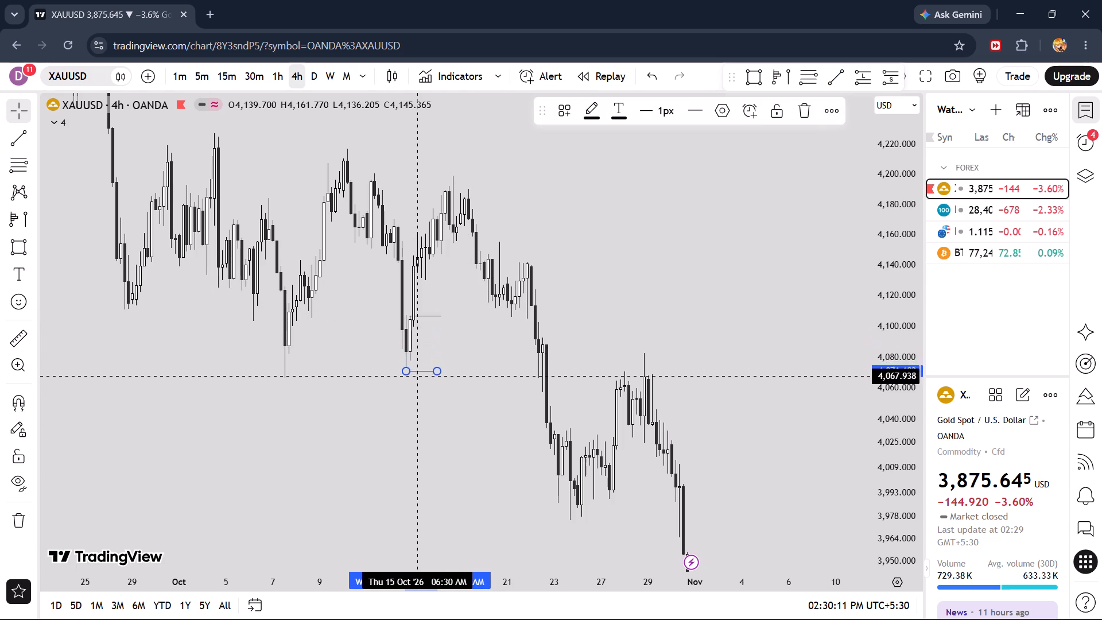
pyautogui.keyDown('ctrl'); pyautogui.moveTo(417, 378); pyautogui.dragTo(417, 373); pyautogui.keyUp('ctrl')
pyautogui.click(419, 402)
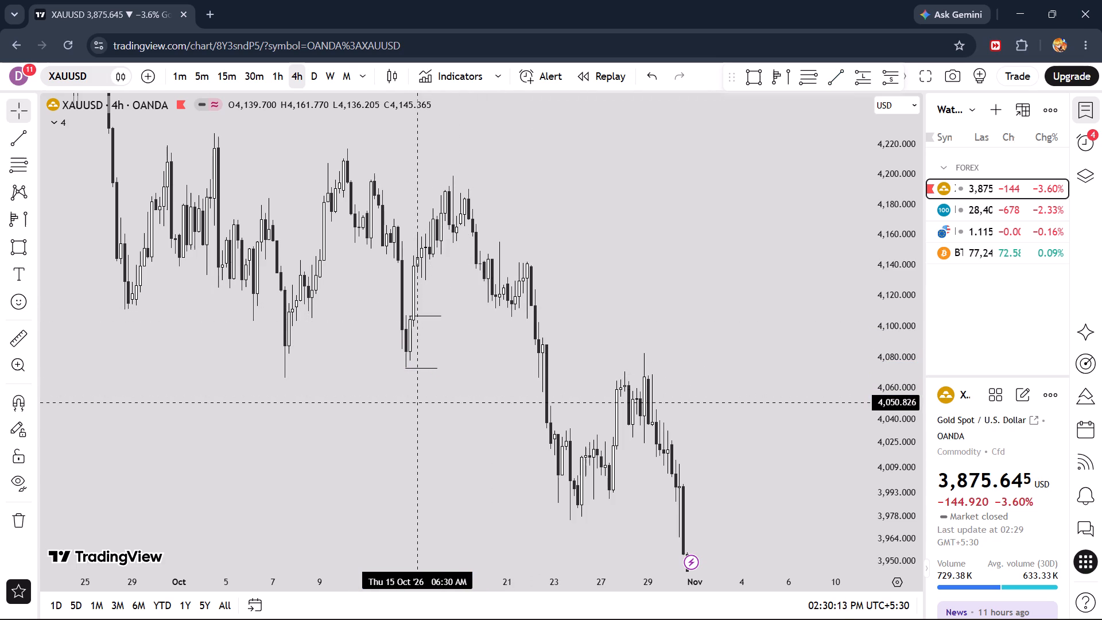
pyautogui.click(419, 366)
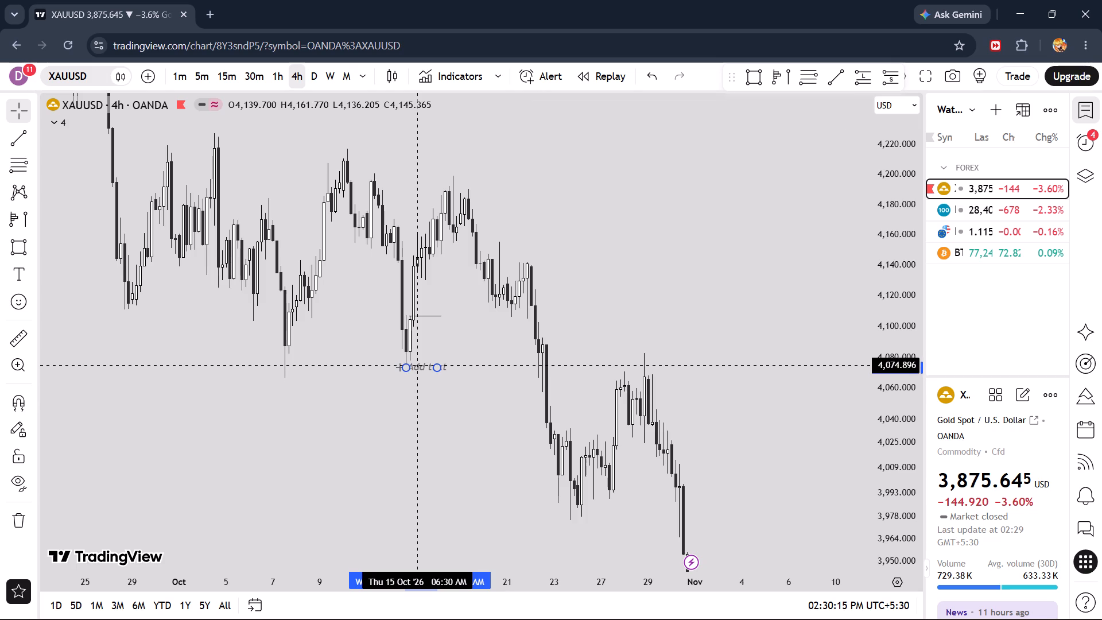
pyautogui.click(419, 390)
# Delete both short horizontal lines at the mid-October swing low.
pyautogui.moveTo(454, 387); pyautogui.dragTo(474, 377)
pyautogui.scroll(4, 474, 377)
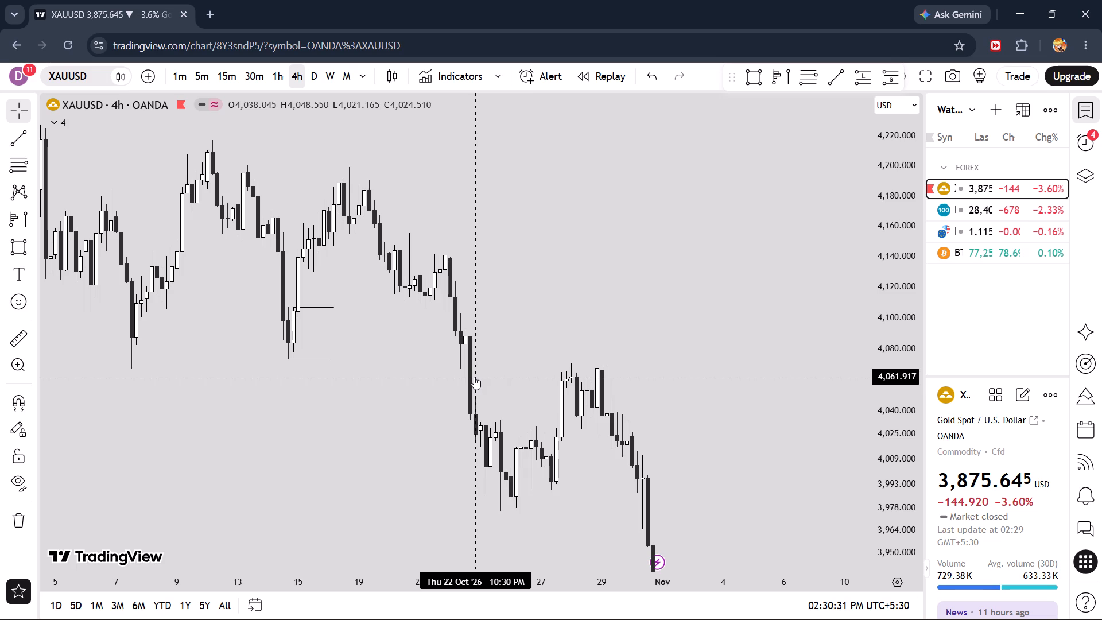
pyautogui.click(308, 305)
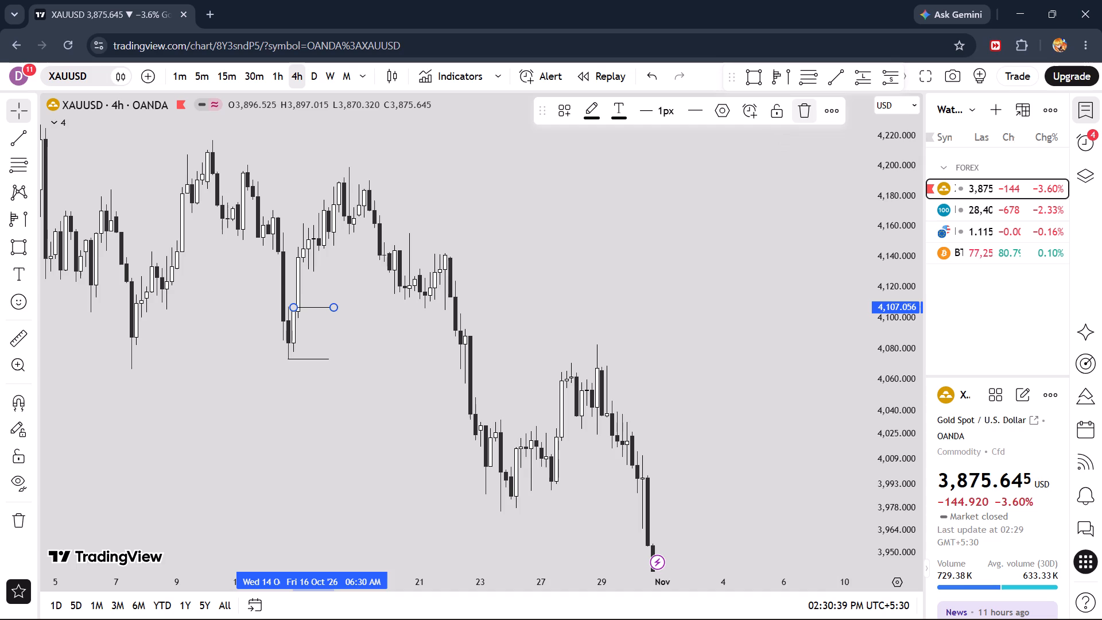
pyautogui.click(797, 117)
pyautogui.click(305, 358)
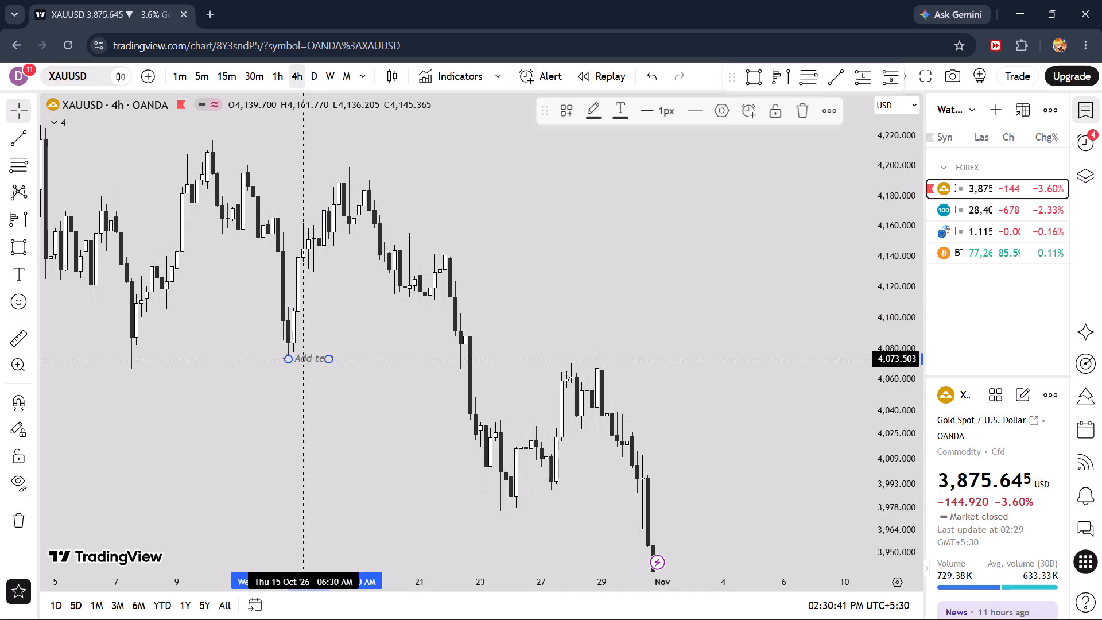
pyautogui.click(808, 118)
# Examine the 4-hour XAUUSD swings and decline from late September to the latest candle, adjusting the price scale.
pyautogui.scroll(-7, 543, 361)
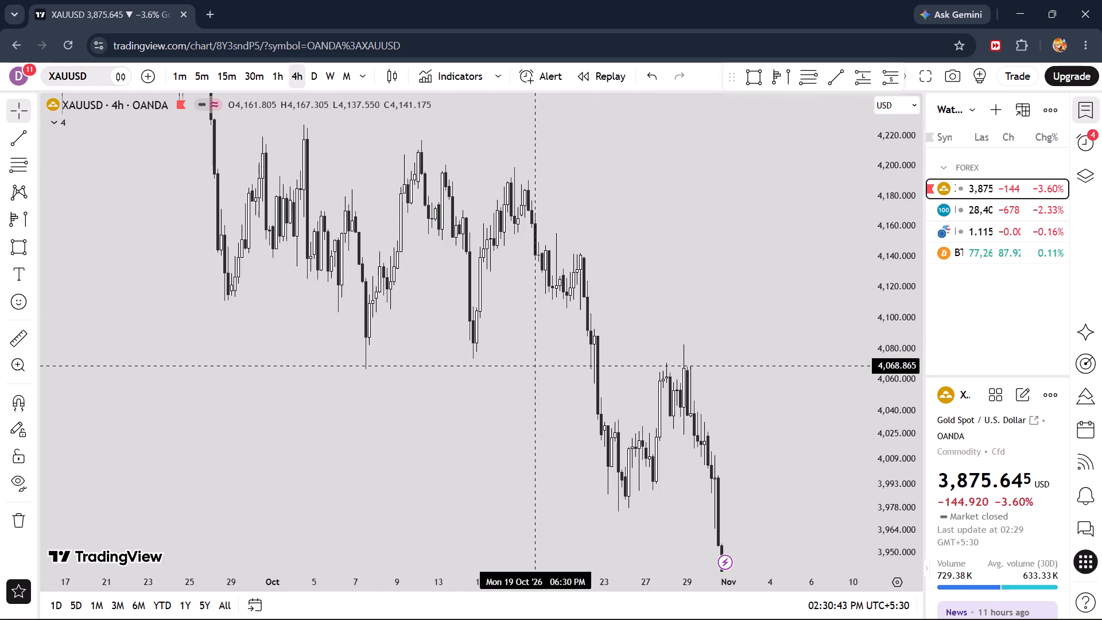
pyautogui.moveTo(435, 301); pyautogui.dragTo(520, 446)
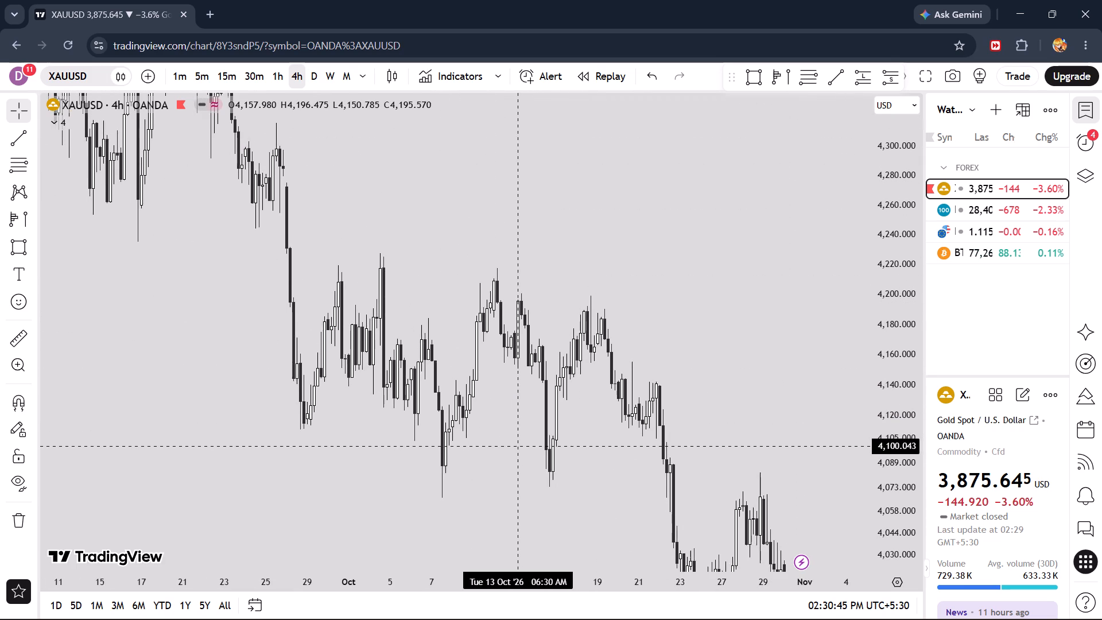
pyautogui.moveTo(520, 446); pyautogui.dragTo(278, 238)
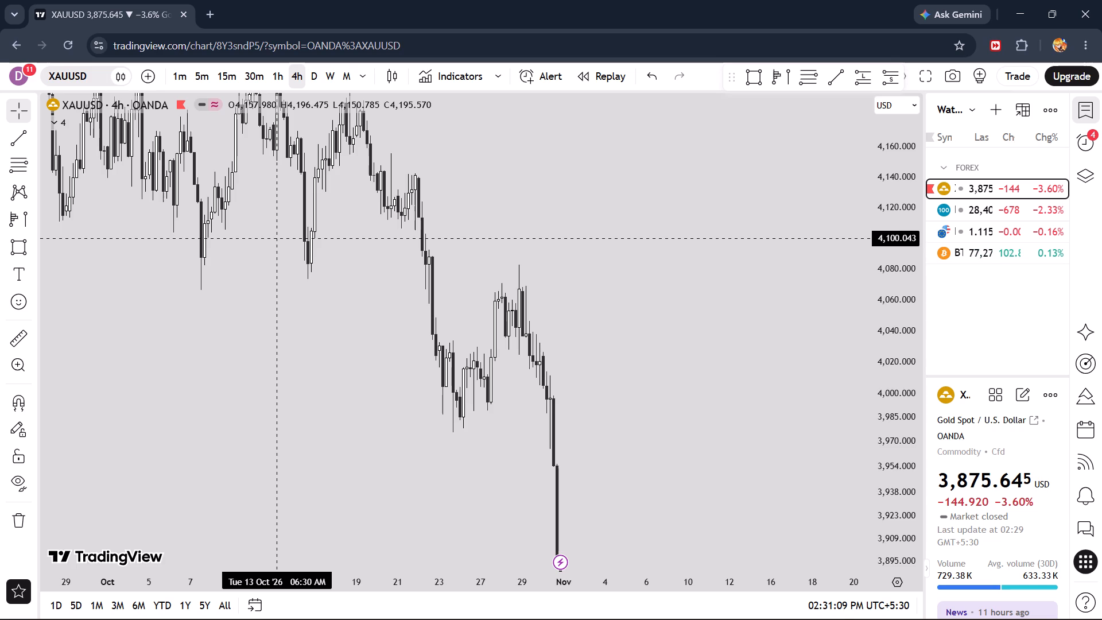
pyautogui.moveTo(496, 221); pyautogui.dragTo(576, 300)
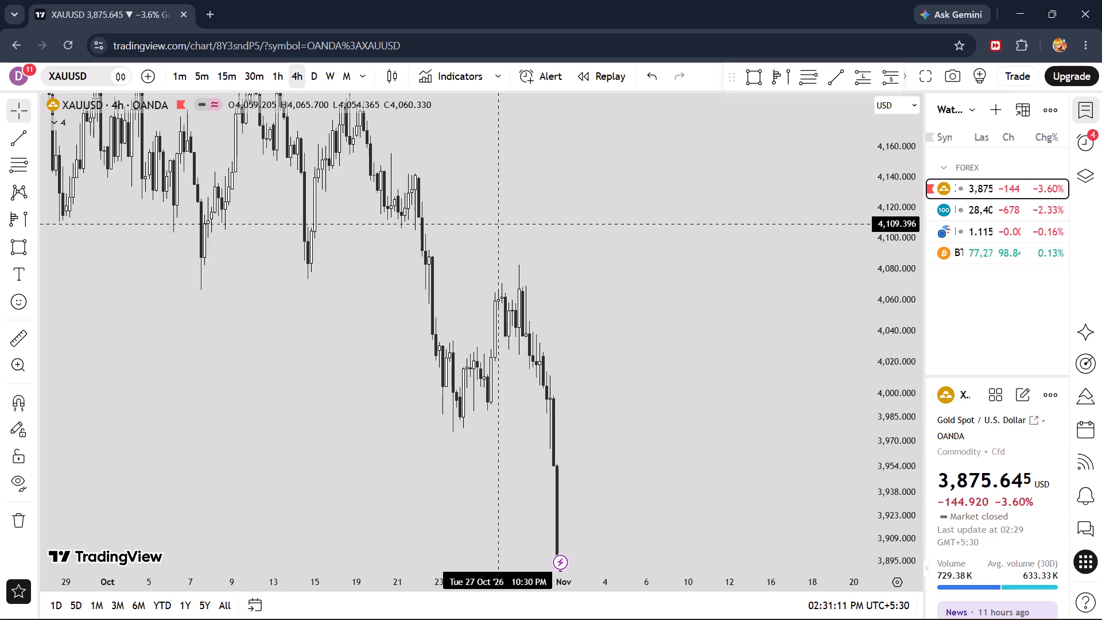
pyautogui.moveTo(576, 300); pyautogui.dragTo(544, 321)
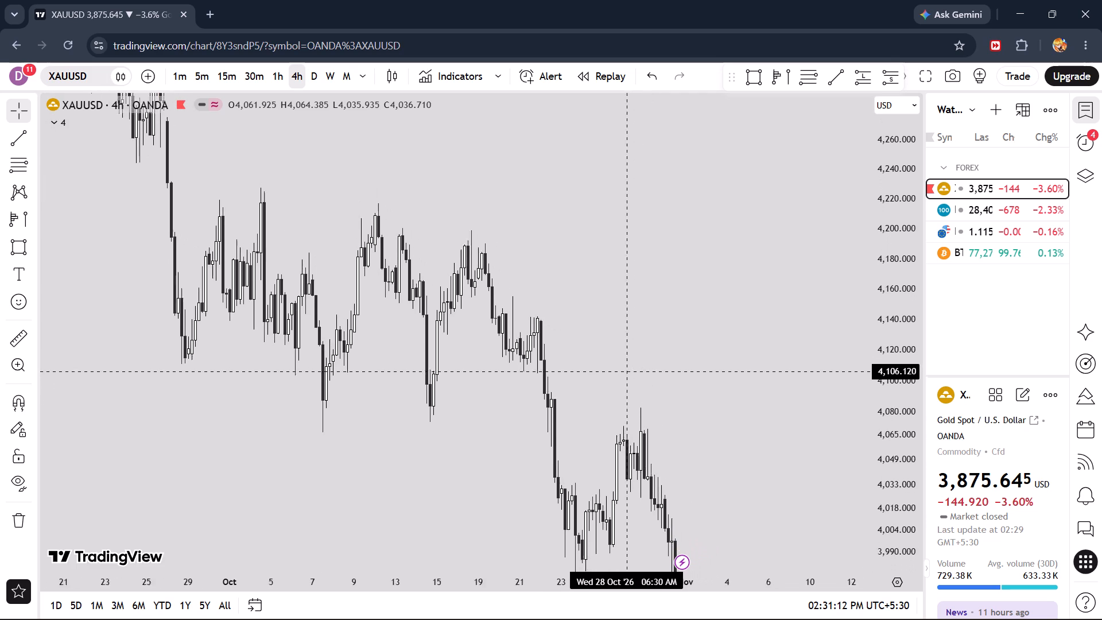
pyautogui.moveTo(544, 321); pyautogui.dragTo(446, 175)
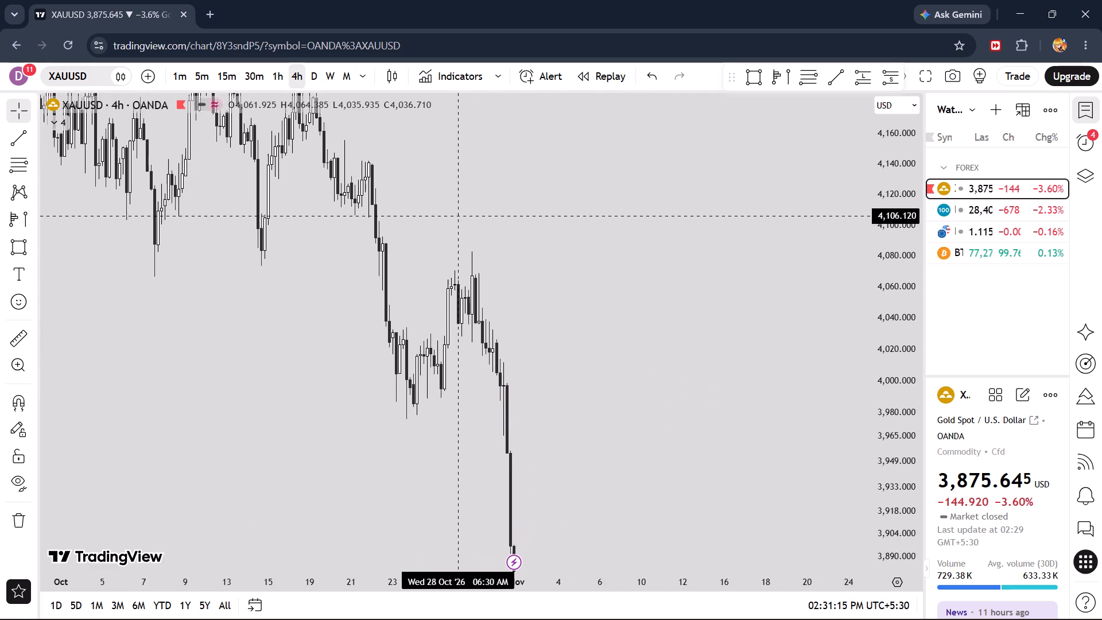
pyautogui.moveTo(446, 175); pyautogui.dragTo(446, 173)
pyautogui.moveTo(899, 160); pyautogui.dragTo(893, 277)
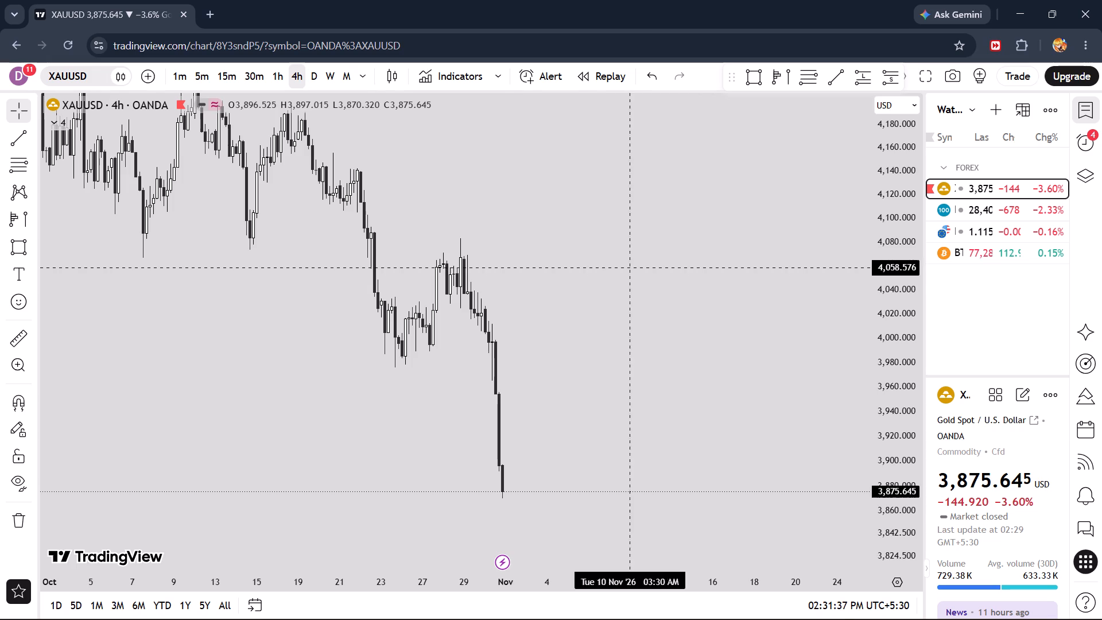
pyautogui.moveTo(909, 390); pyautogui.dragTo(908, 358)
pyautogui.moveTo(607, 223); pyautogui.dragTo(656, 247)
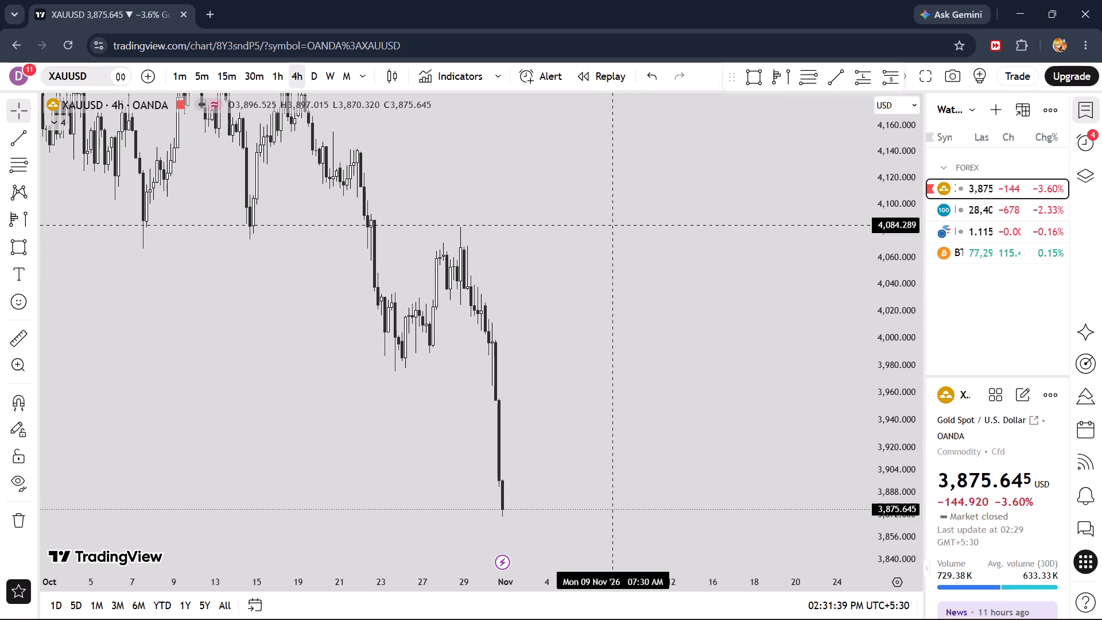
pyautogui.moveTo(656, 247); pyautogui.dragTo(740, 281)
pyautogui.scroll(5, 740, 281)
pyautogui.moveTo(630, 261); pyautogui.dragTo(717, 266)
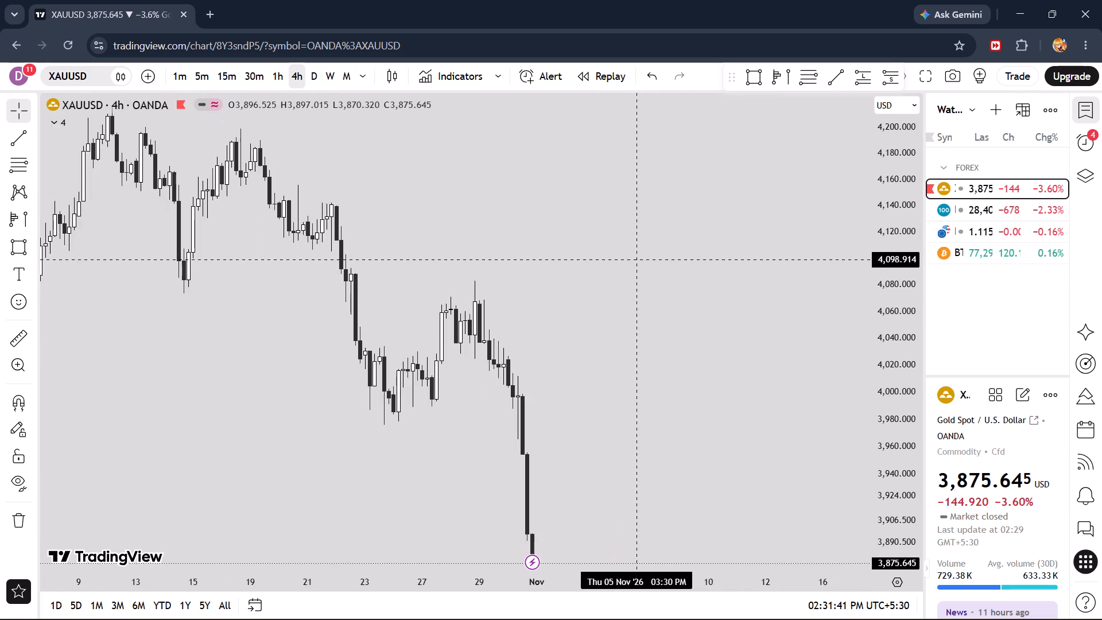
pyautogui.moveTo(717, 266); pyautogui.dragTo(740, 267)
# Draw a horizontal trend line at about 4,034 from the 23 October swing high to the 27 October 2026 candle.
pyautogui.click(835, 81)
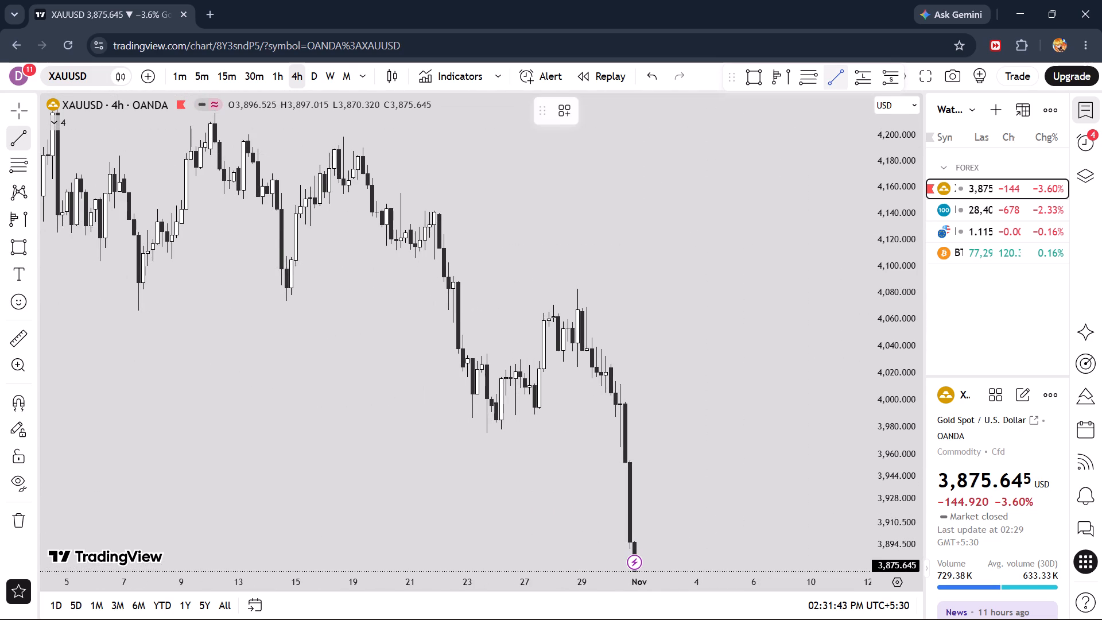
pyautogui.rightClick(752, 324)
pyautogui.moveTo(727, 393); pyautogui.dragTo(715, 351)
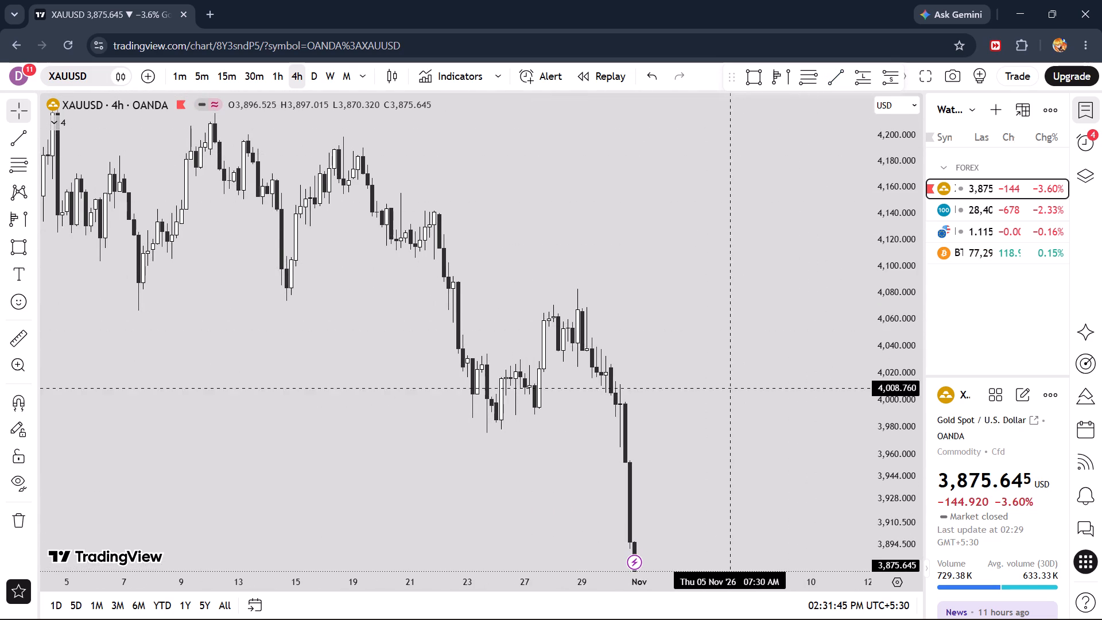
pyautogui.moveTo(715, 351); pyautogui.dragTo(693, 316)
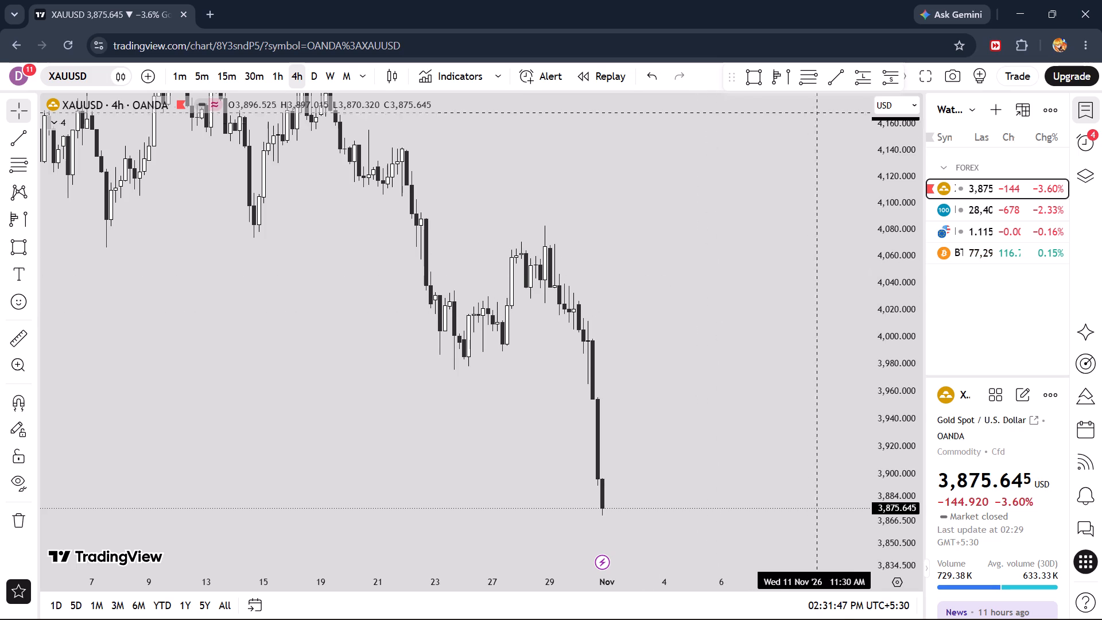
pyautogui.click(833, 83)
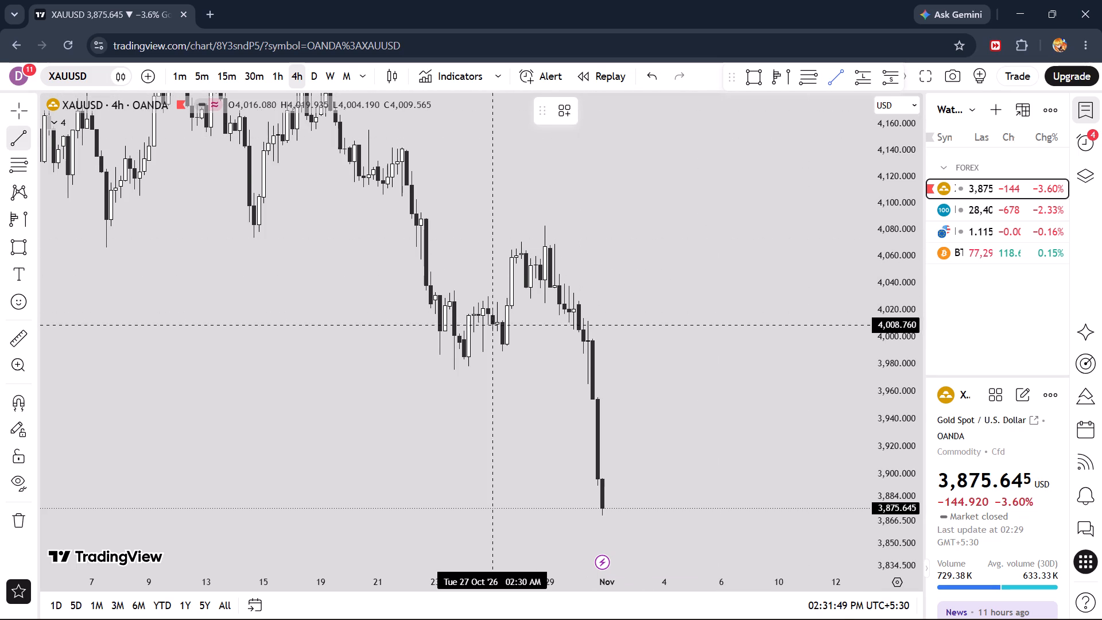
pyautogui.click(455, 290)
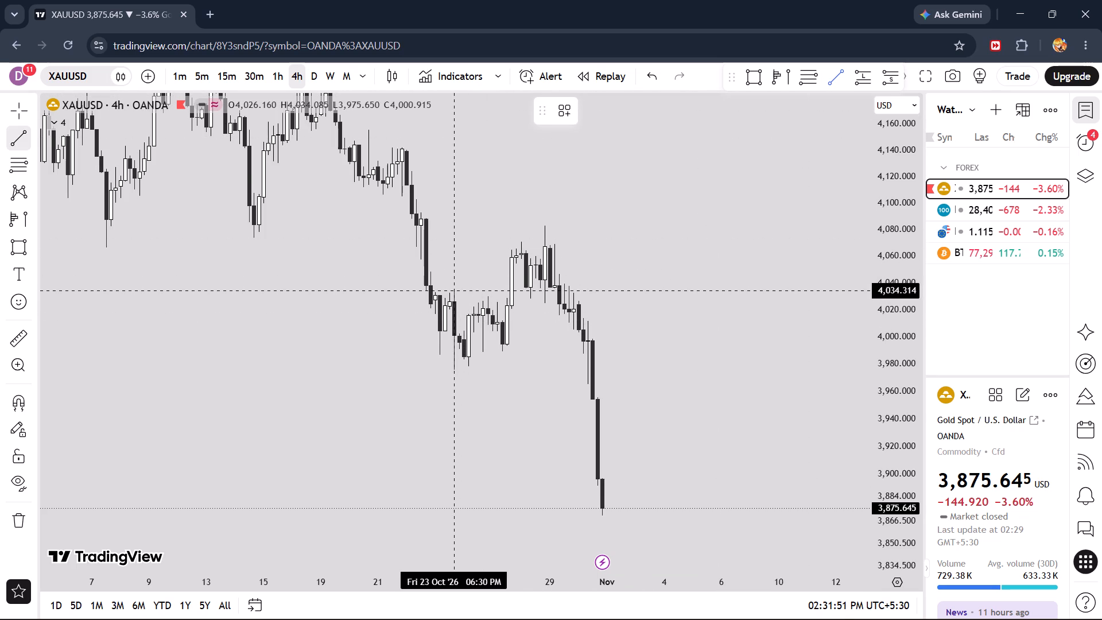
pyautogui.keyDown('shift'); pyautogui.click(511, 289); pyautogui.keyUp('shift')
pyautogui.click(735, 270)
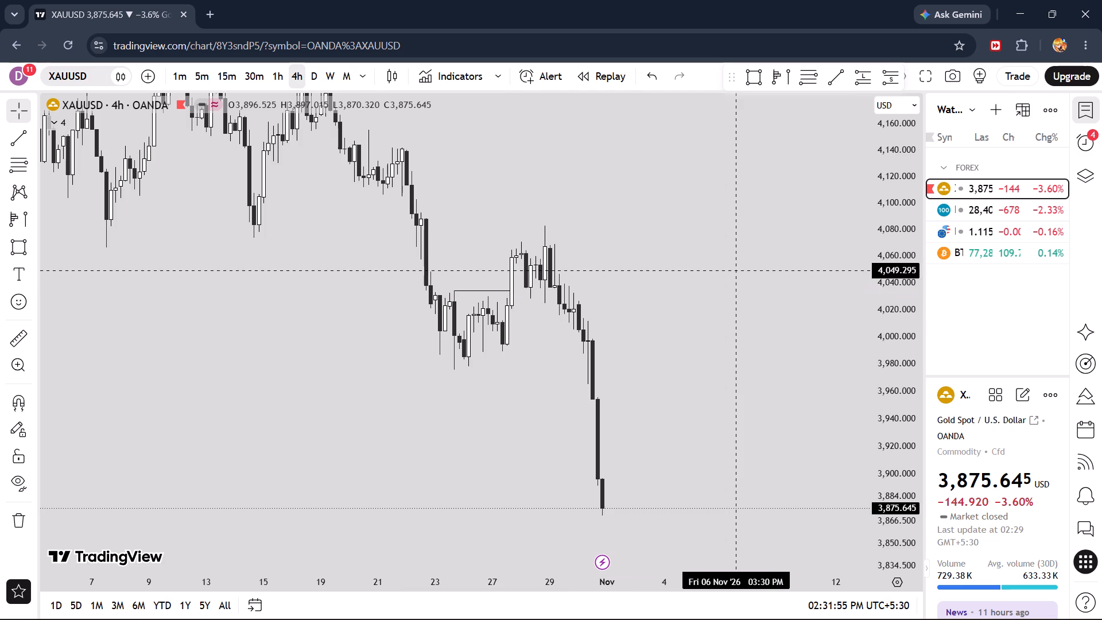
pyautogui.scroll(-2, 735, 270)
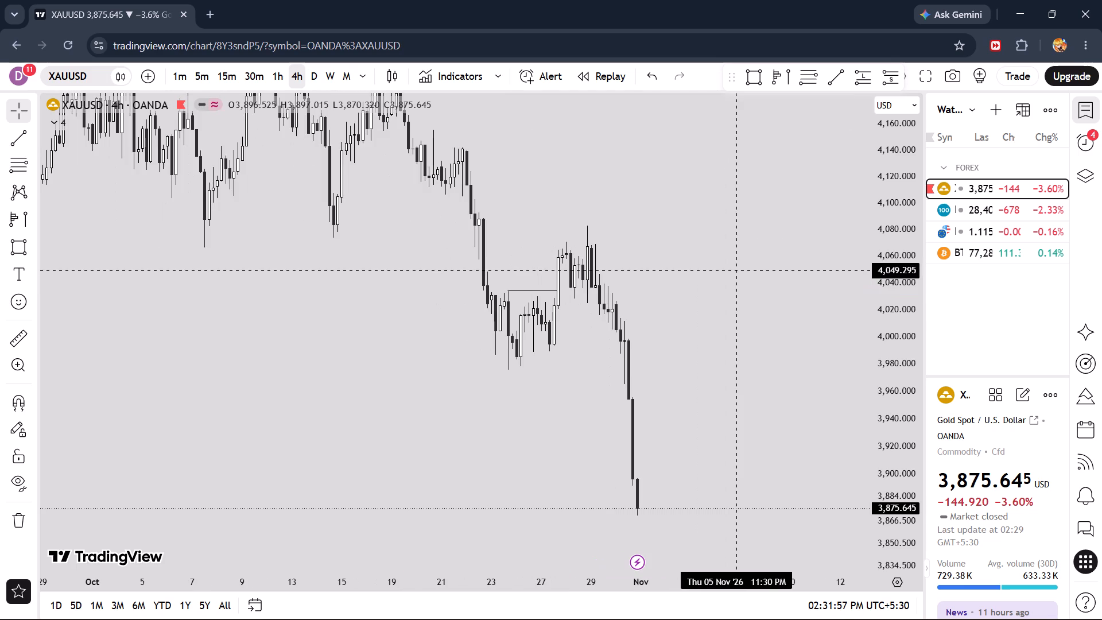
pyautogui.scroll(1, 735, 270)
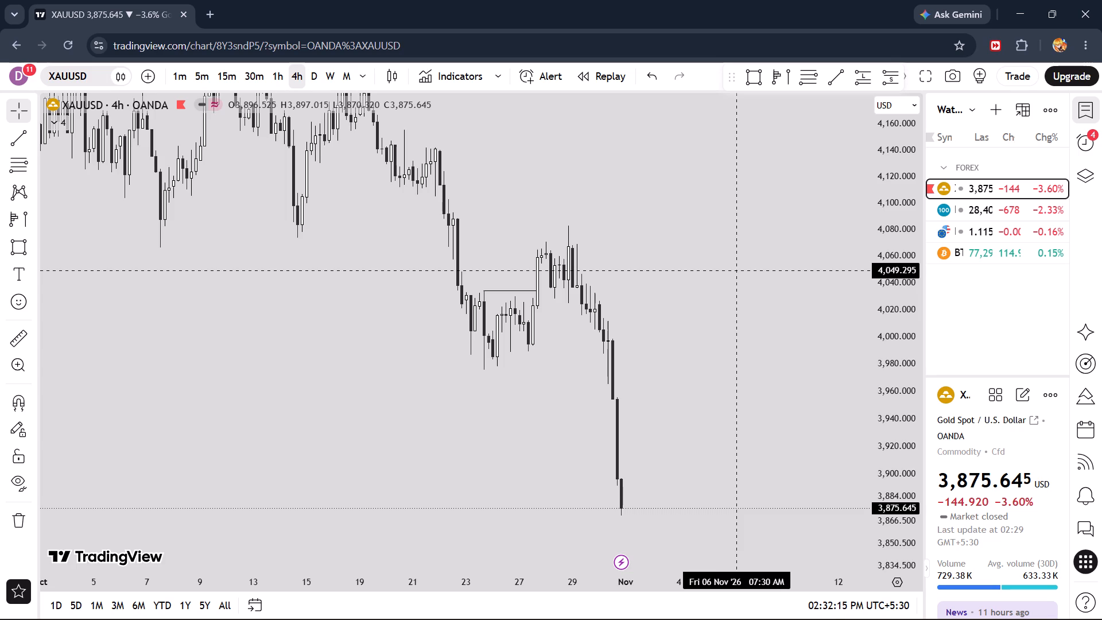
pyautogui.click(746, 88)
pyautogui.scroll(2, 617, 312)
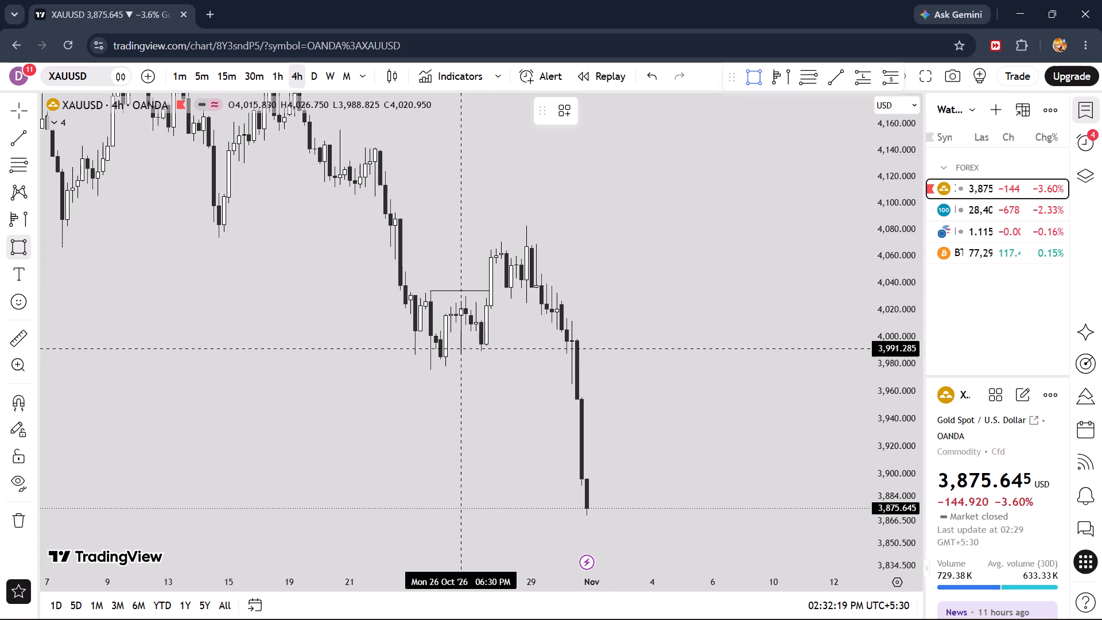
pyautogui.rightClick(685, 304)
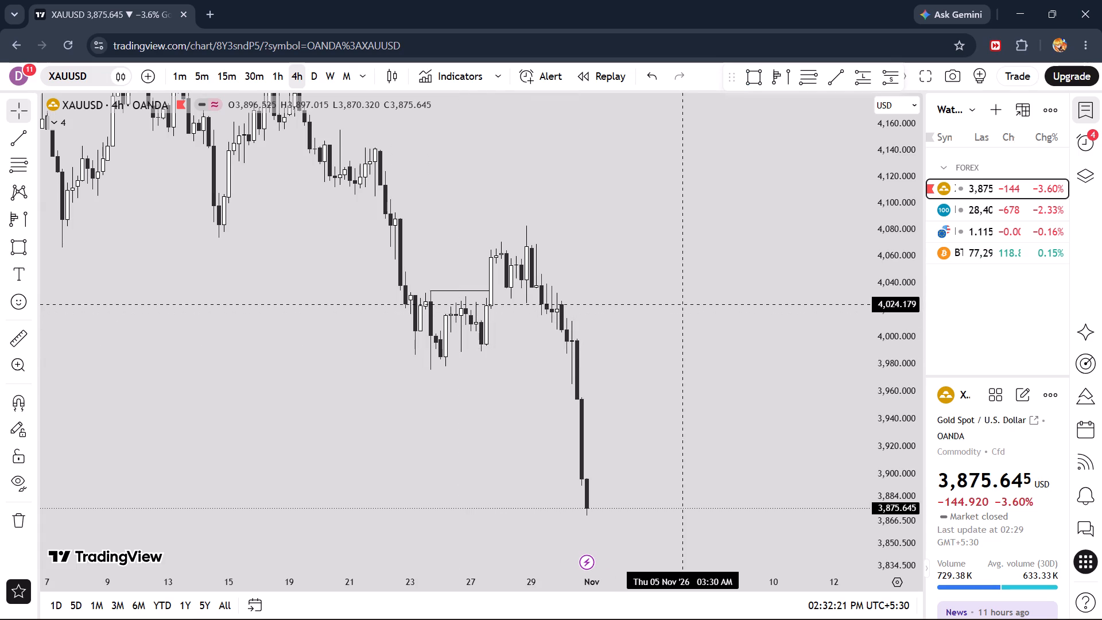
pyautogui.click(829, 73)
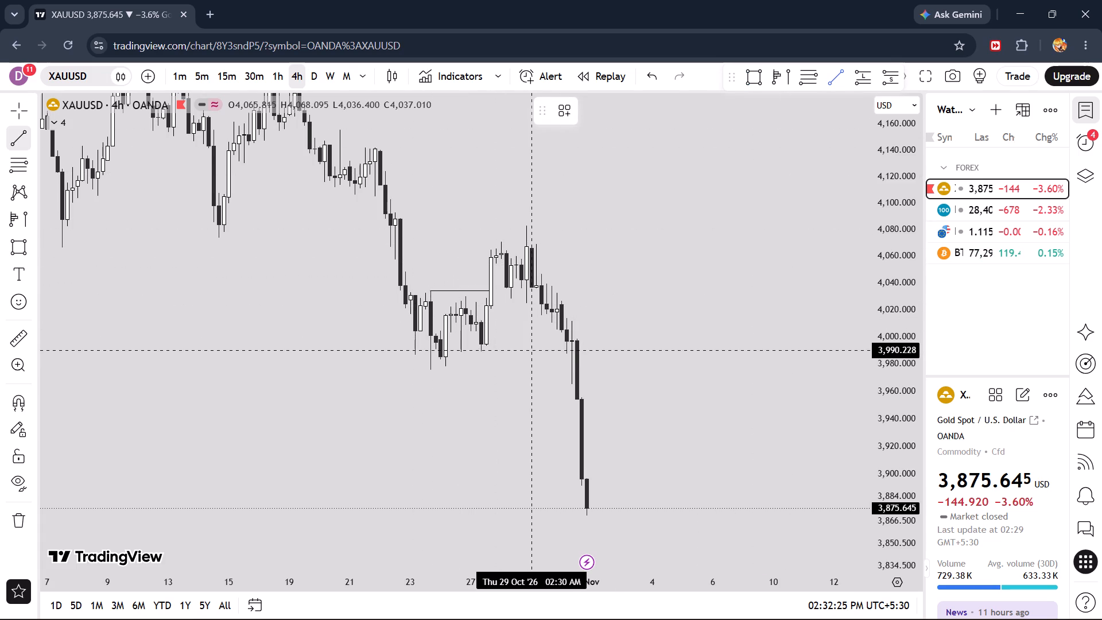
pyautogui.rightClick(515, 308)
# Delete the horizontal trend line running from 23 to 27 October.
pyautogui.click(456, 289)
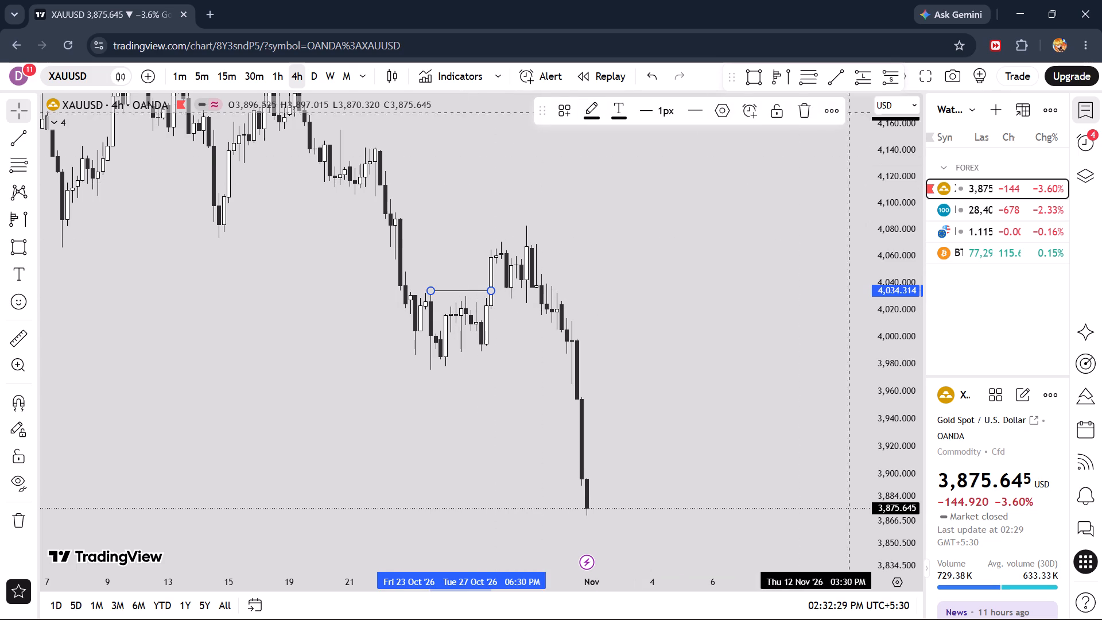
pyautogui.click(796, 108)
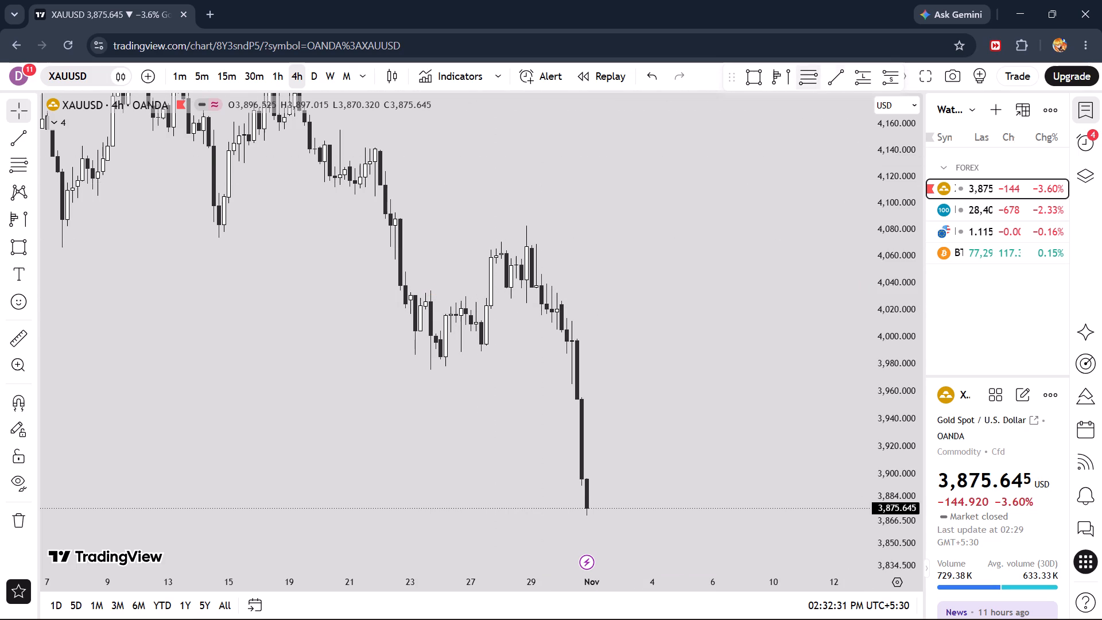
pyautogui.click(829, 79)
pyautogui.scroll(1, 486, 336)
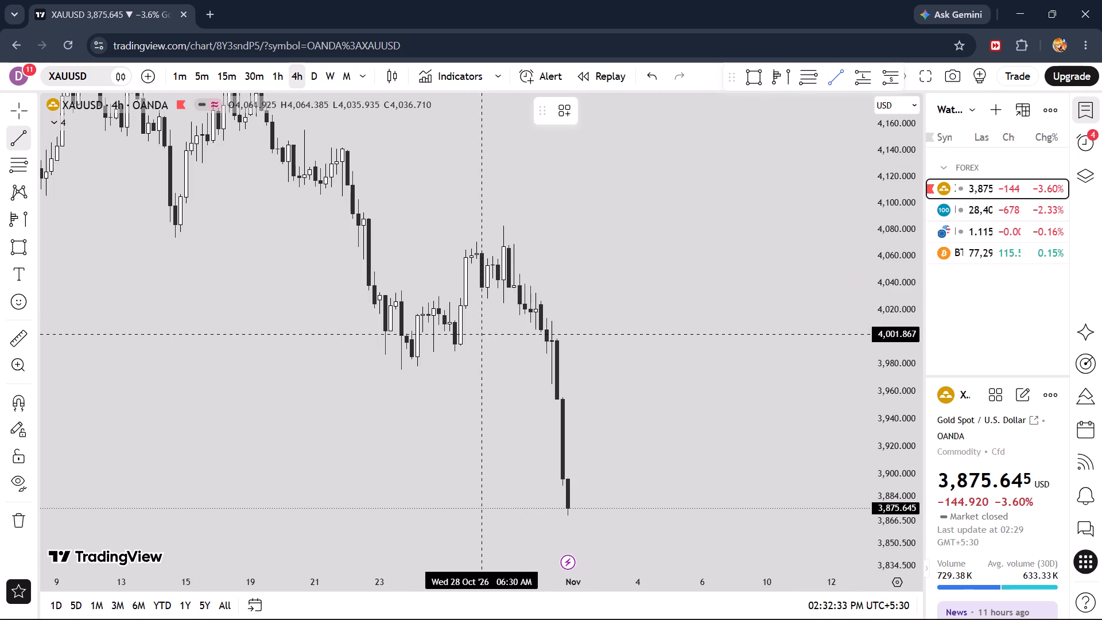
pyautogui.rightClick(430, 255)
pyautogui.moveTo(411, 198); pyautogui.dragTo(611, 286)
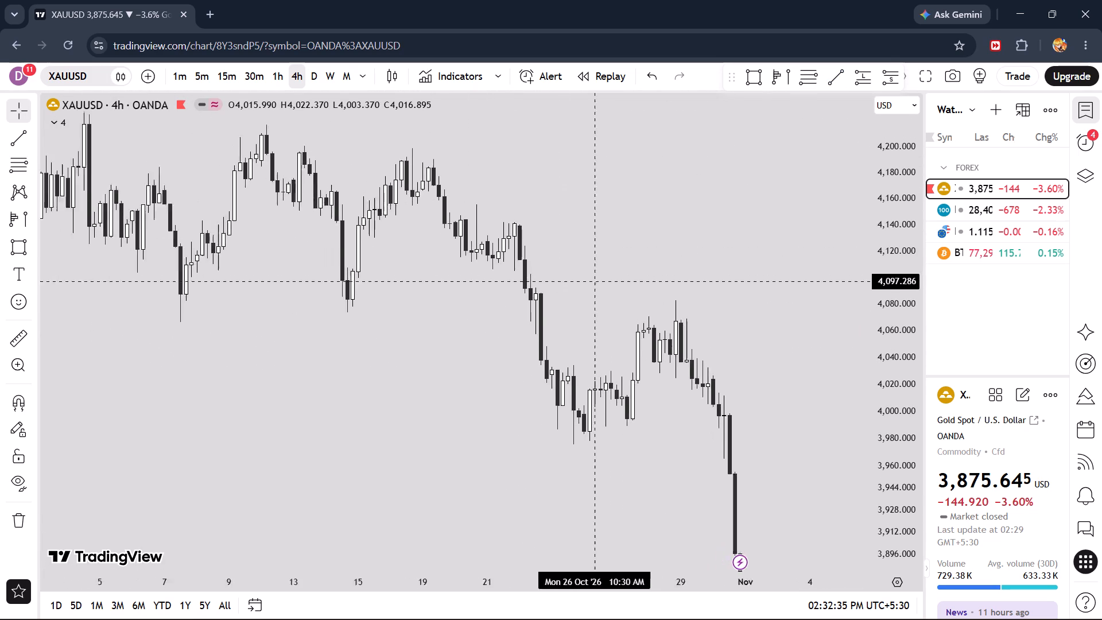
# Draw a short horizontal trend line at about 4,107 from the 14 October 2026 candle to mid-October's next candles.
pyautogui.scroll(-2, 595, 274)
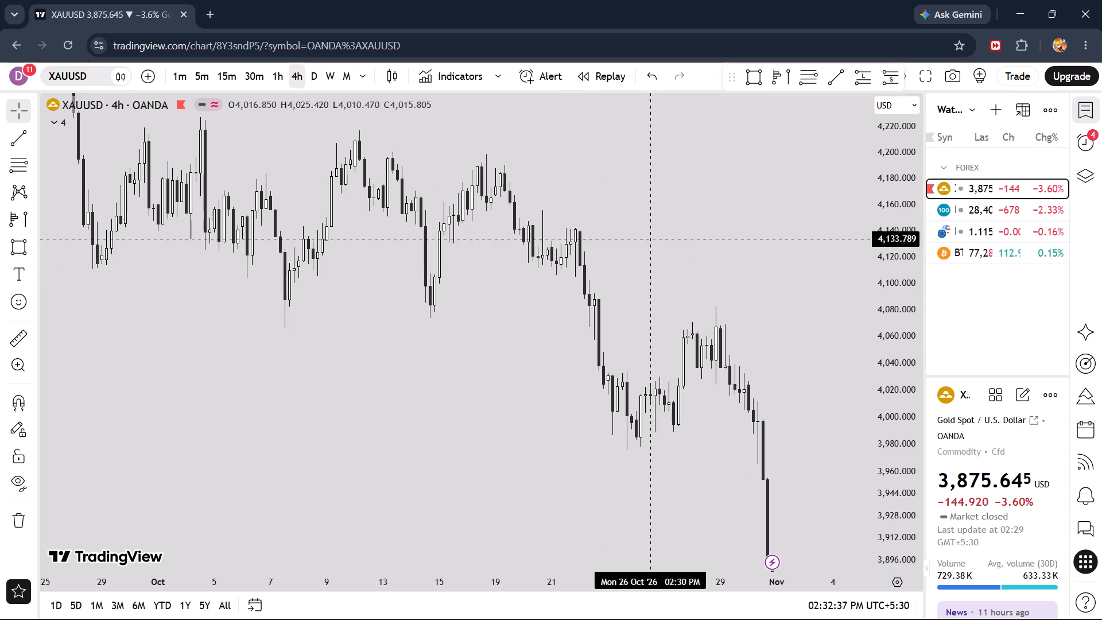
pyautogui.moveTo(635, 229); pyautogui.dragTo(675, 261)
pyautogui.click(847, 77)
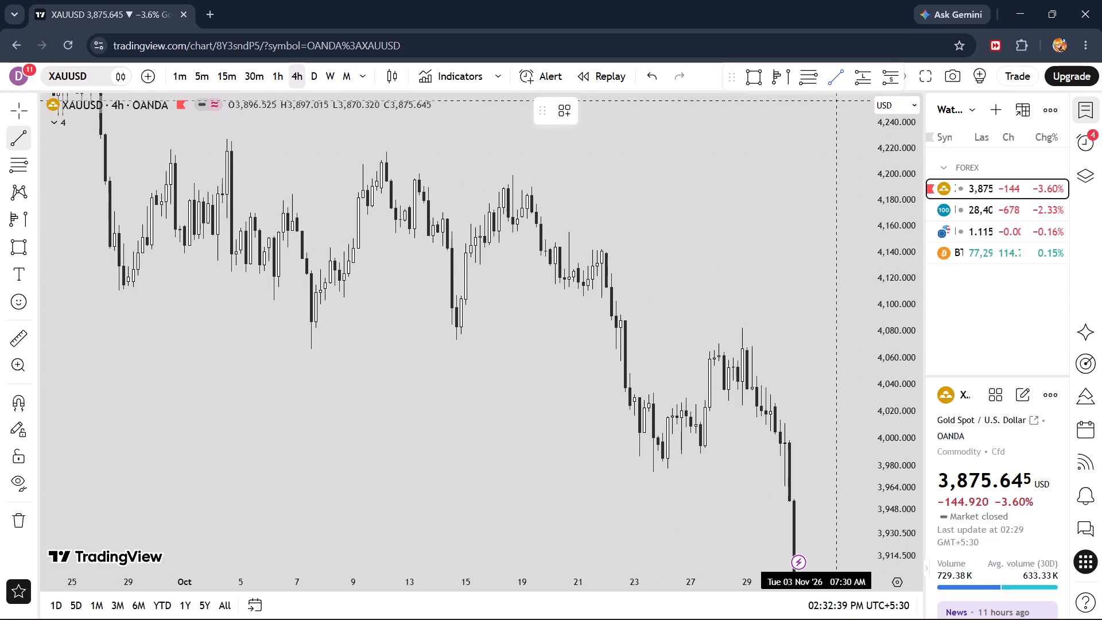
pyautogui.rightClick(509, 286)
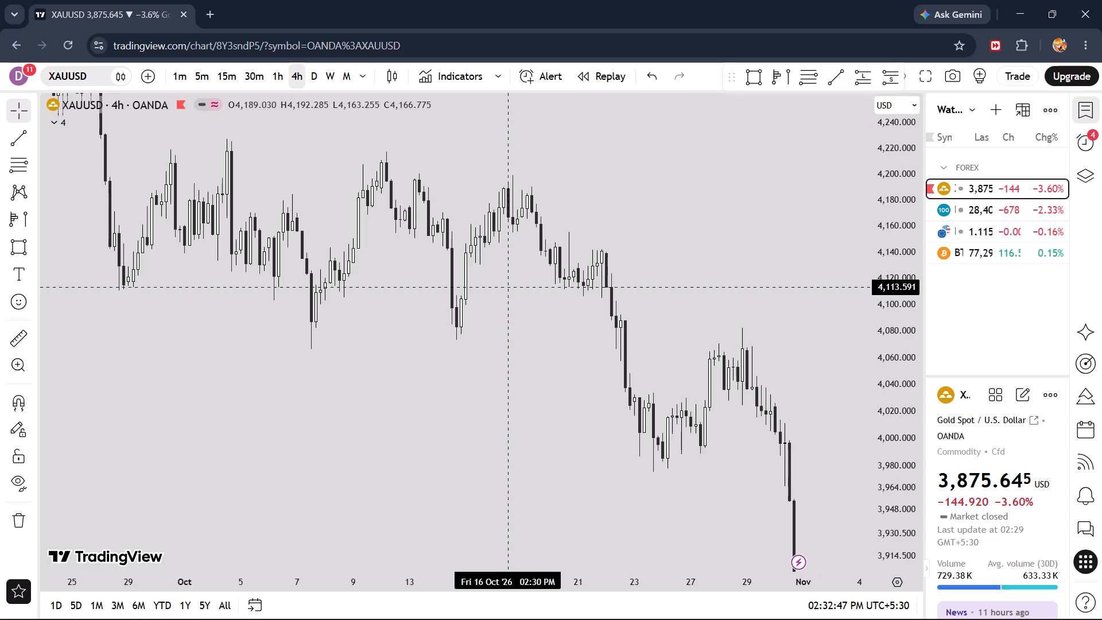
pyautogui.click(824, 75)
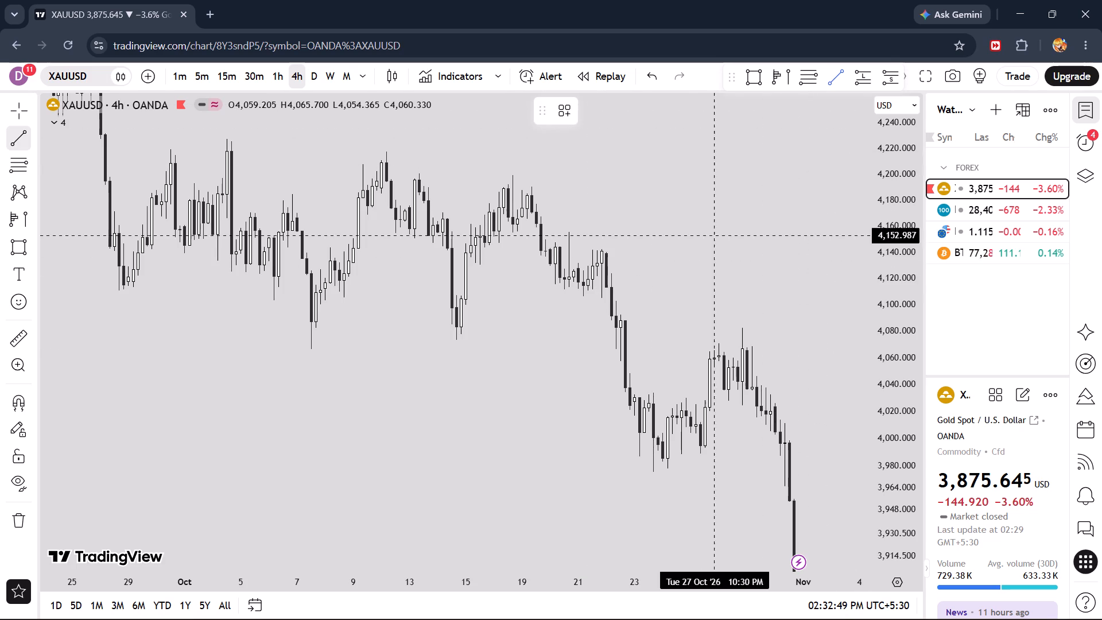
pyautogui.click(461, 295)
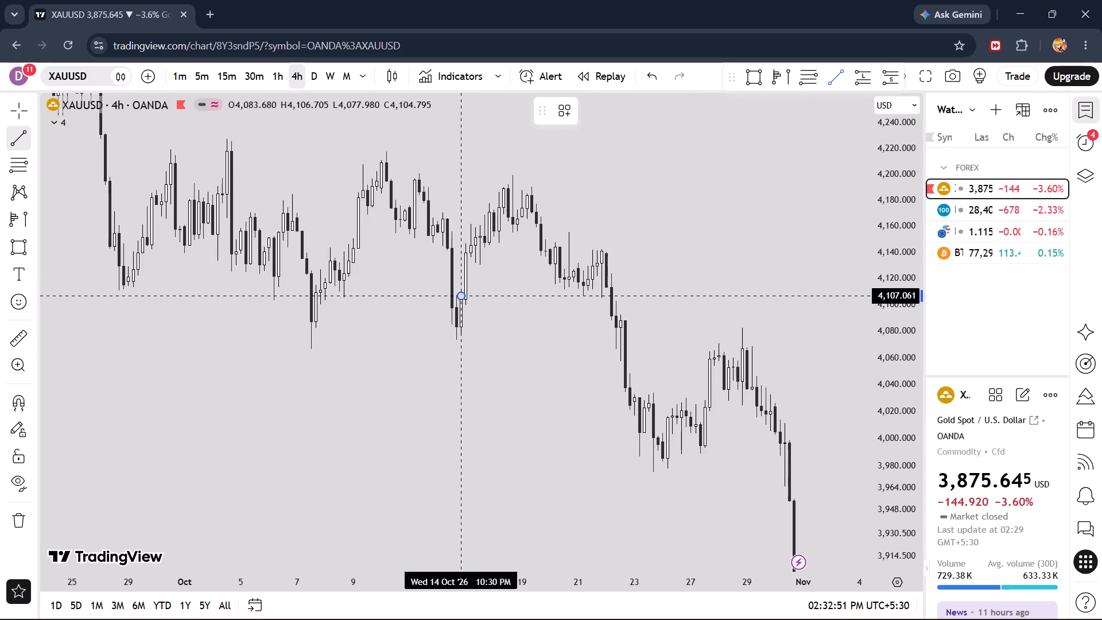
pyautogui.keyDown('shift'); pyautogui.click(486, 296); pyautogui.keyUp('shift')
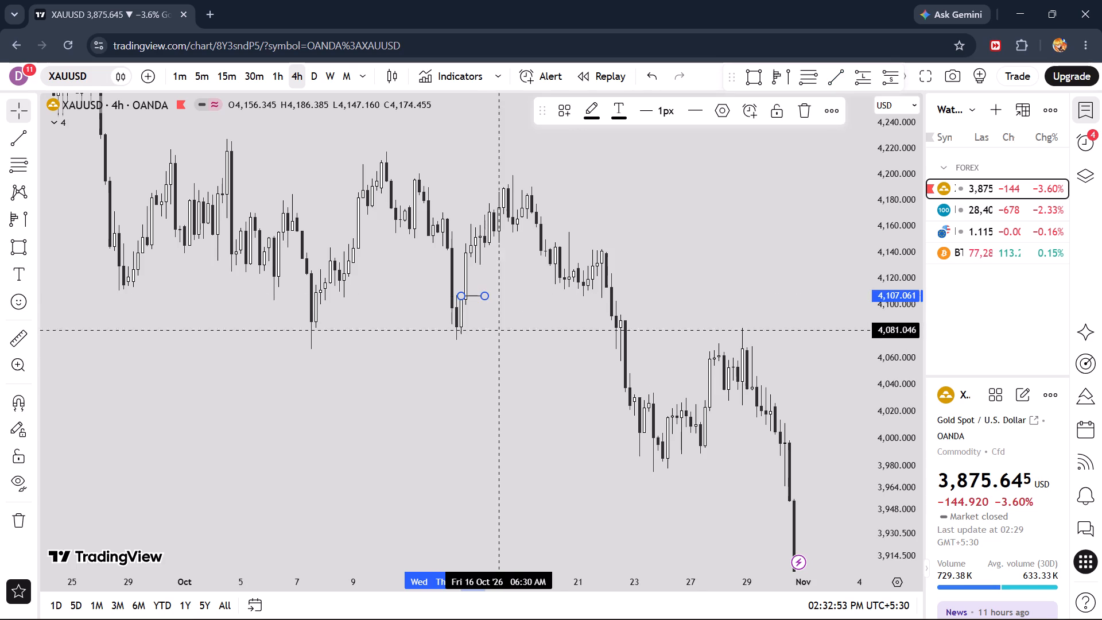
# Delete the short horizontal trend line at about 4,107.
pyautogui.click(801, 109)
# Draw a short horizontal trend line at about 4,142.5 from the 21 October 2026 swing high to the 22 October candle.
pyautogui.click(837, 76)
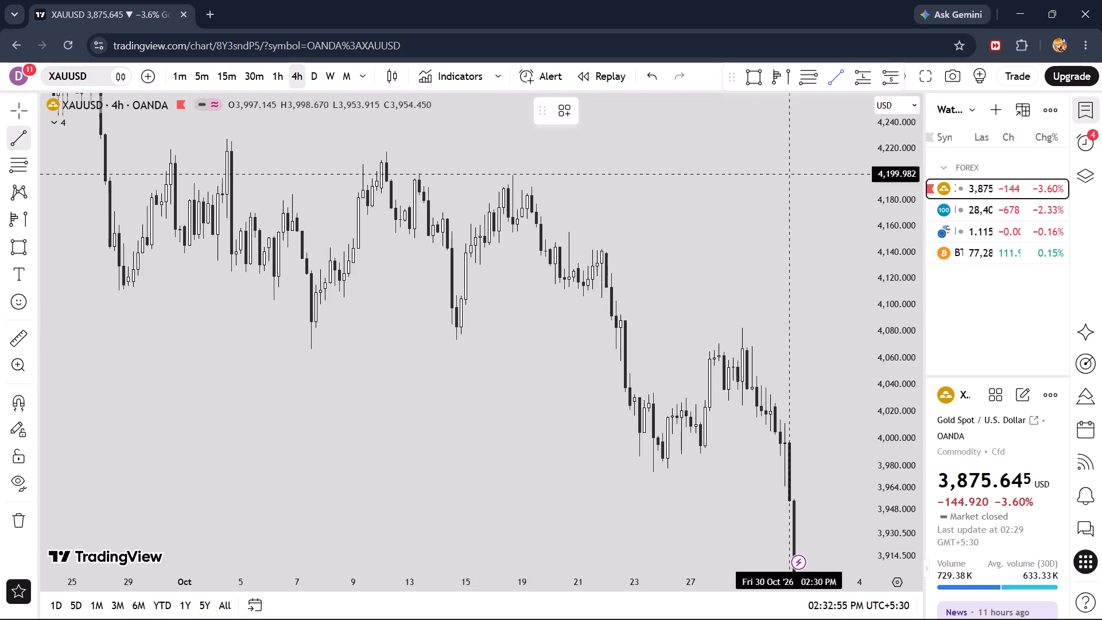
pyautogui.rightClick(666, 350)
pyautogui.moveTo(661, 350); pyautogui.dragTo(597, 339)
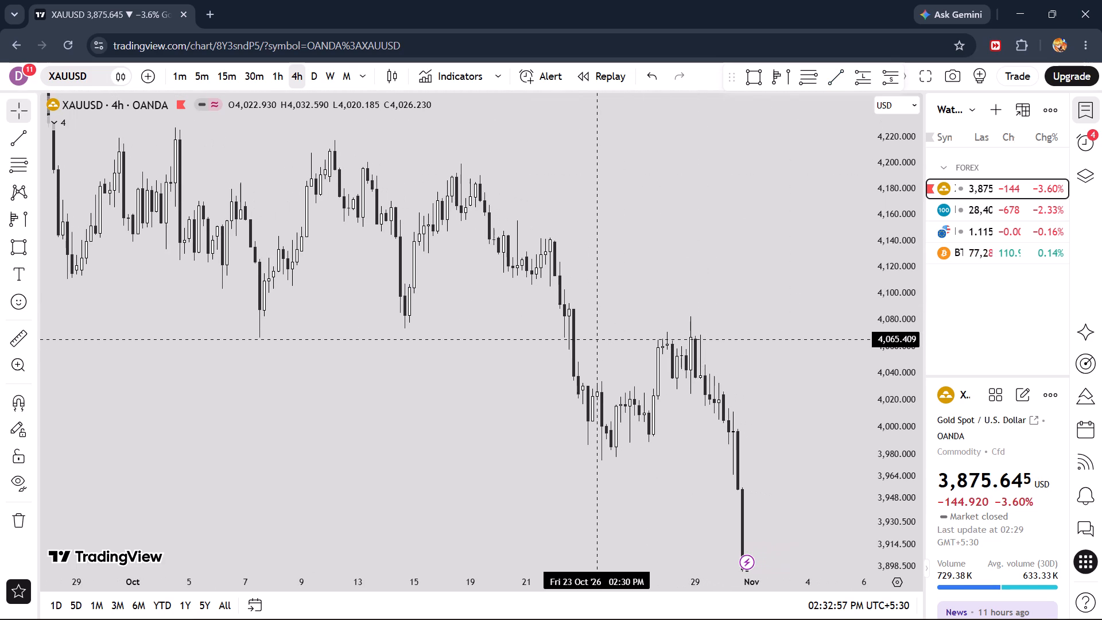
pyautogui.moveTo(597, 339); pyautogui.dragTo(628, 377)
pyautogui.click(841, 80)
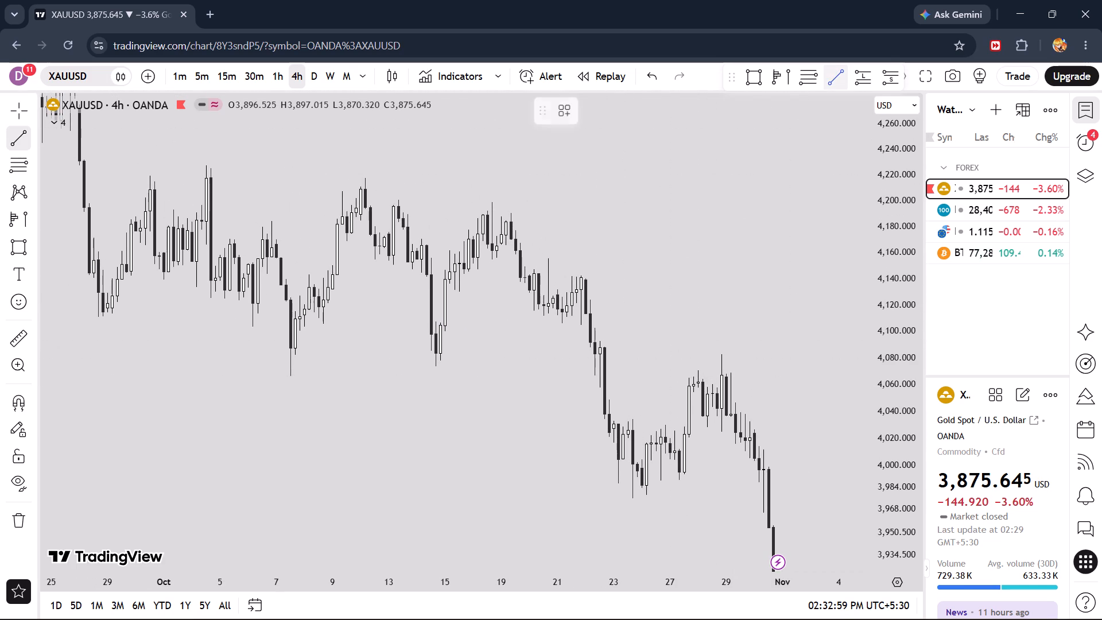
pyautogui.click(581, 275)
pyautogui.keyDown('shift'); pyautogui.click(606, 275); pyautogui.keyUp('shift')
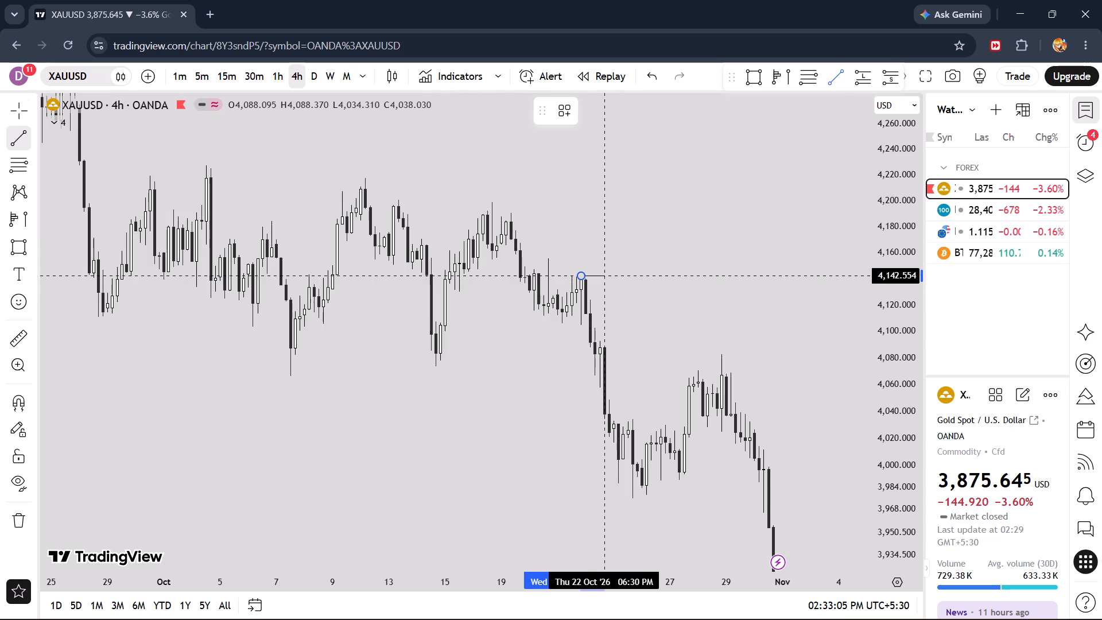
pyautogui.click(684, 279)
# Draw a short horizontal trend line at about 4,105 from the 21 October candle's low to the 22 October 6:30 PM candle.
pyautogui.scroll(3, 684, 279)
pyautogui.moveTo(633, 291); pyautogui.dragTo(688, 300)
pyautogui.moveTo(917, 450); pyautogui.dragTo(894, 265)
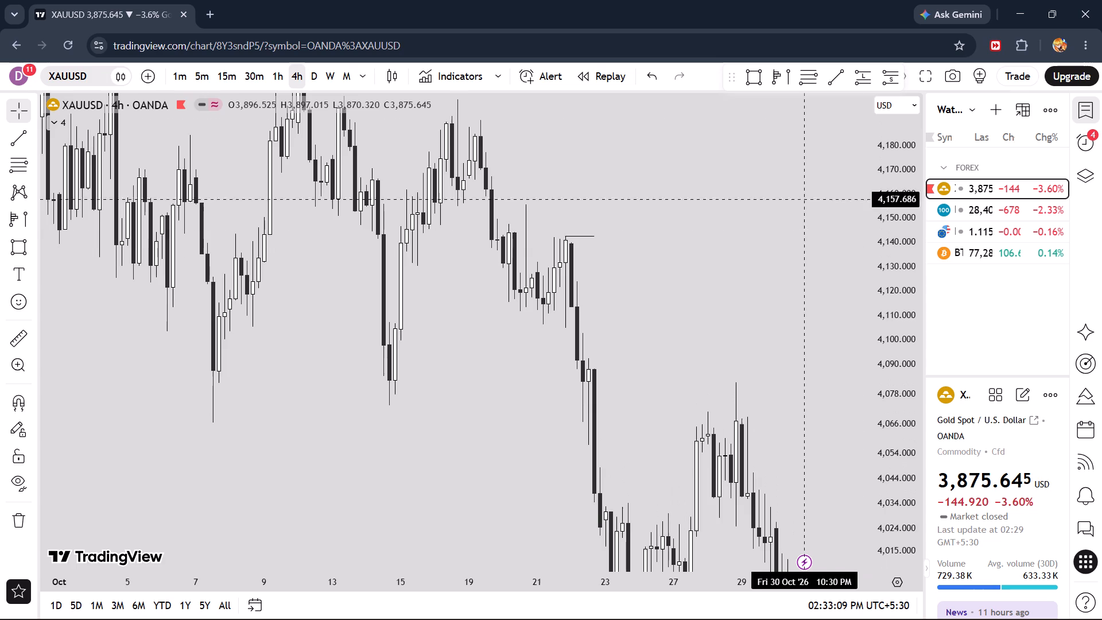
pyautogui.click(844, 82)
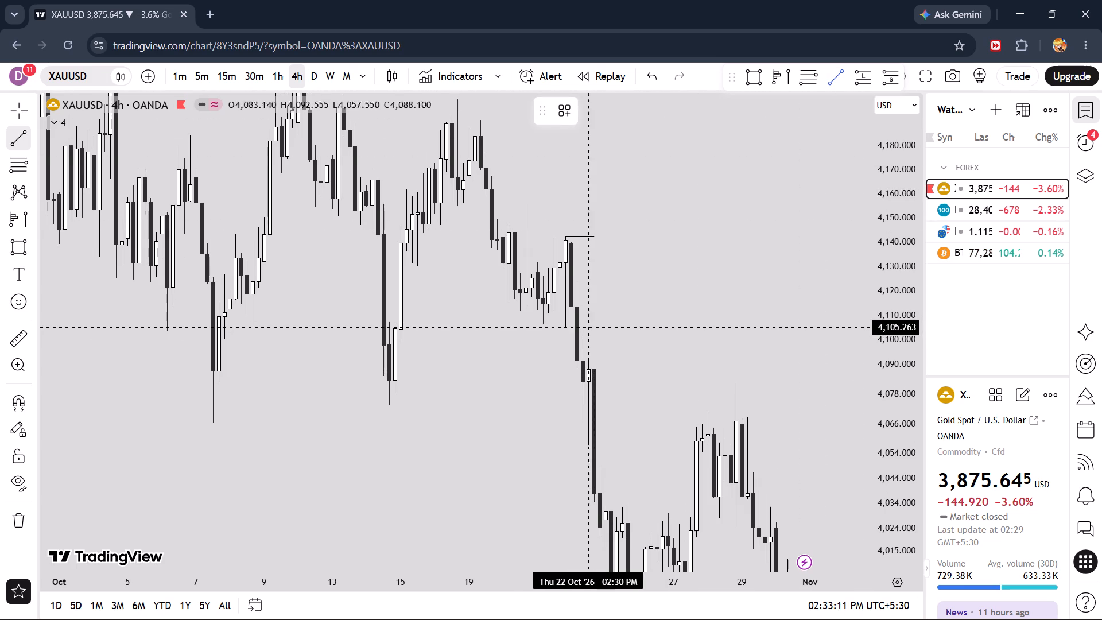
pyautogui.click(566, 327)
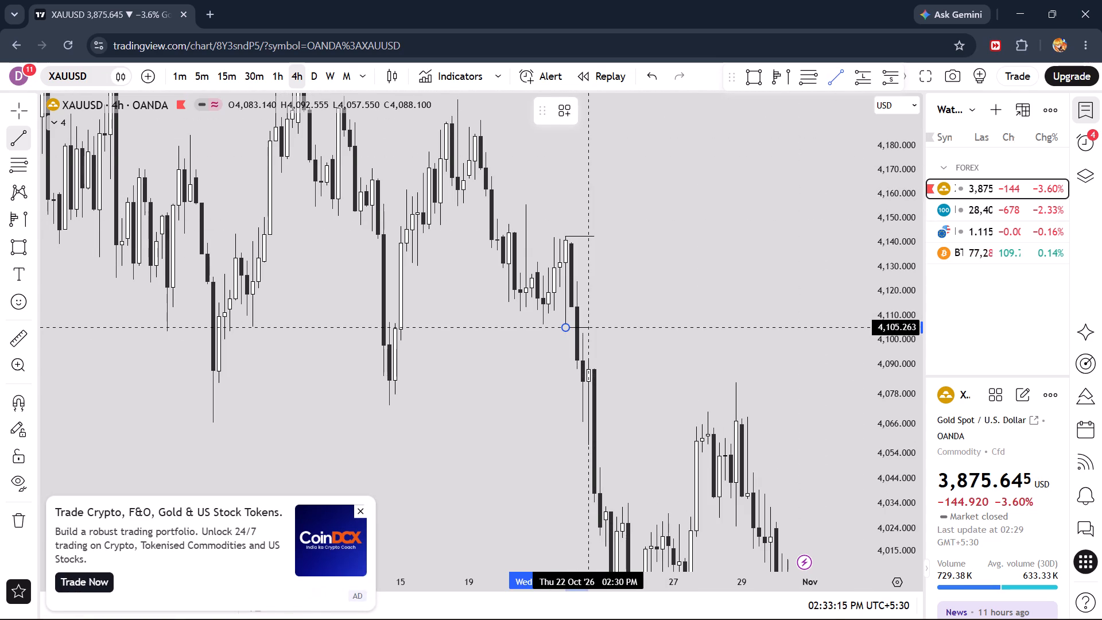
pyautogui.keyDown('shift'); pyautogui.click(592, 325); pyautogui.keyUp('shift')
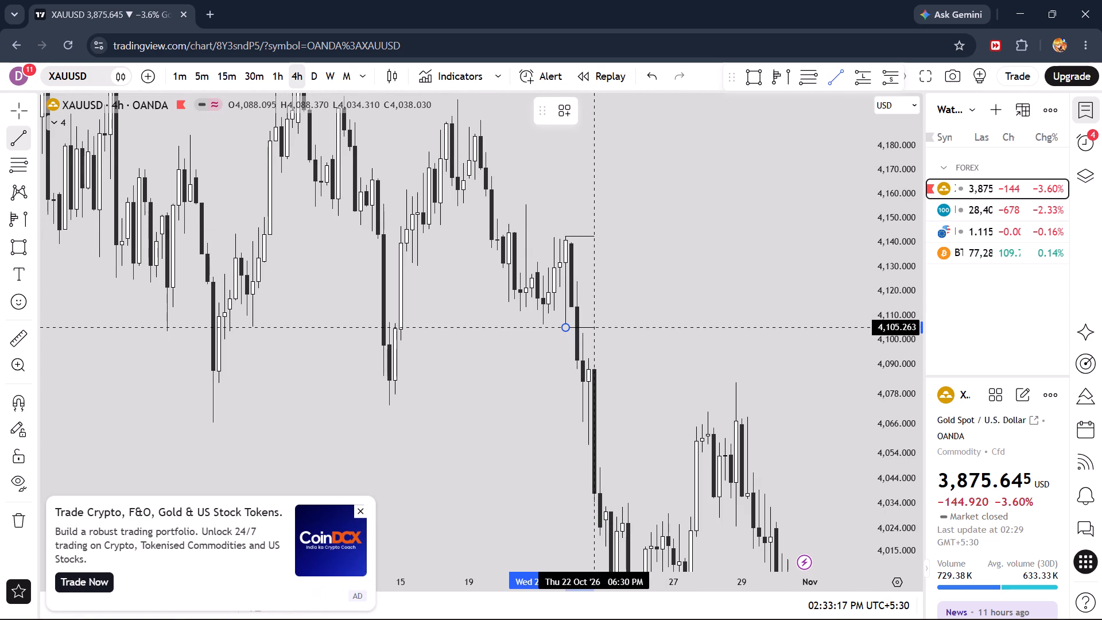
pyautogui.click(630, 255)
# Switch the XAUUSD chart to the 1-hour timeframe.
pyautogui.scroll(5, 630, 255)
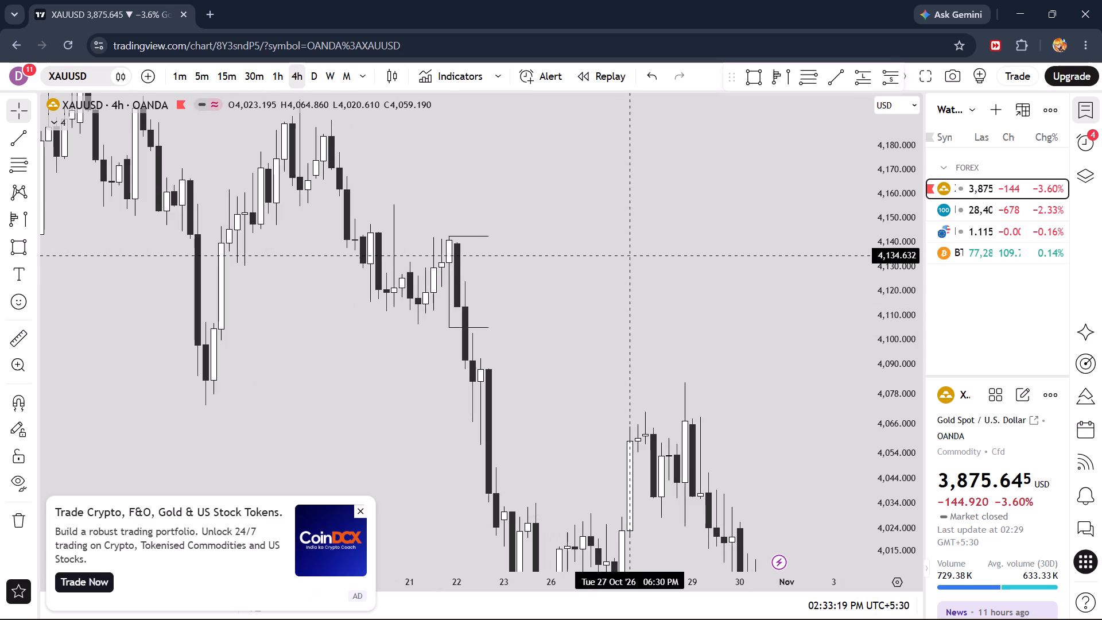
pyautogui.moveTo(575, 256); pyautogui.dragTo(637, 269)
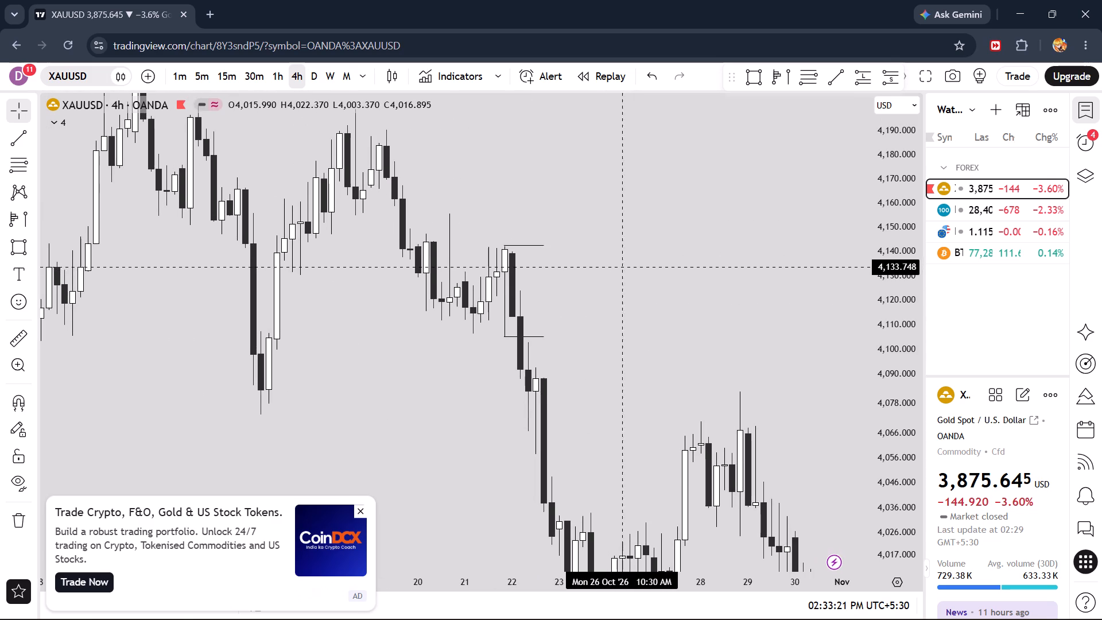
pyautogui.click(280, 68)
pyautogui.scroll(-7, 428, 286)
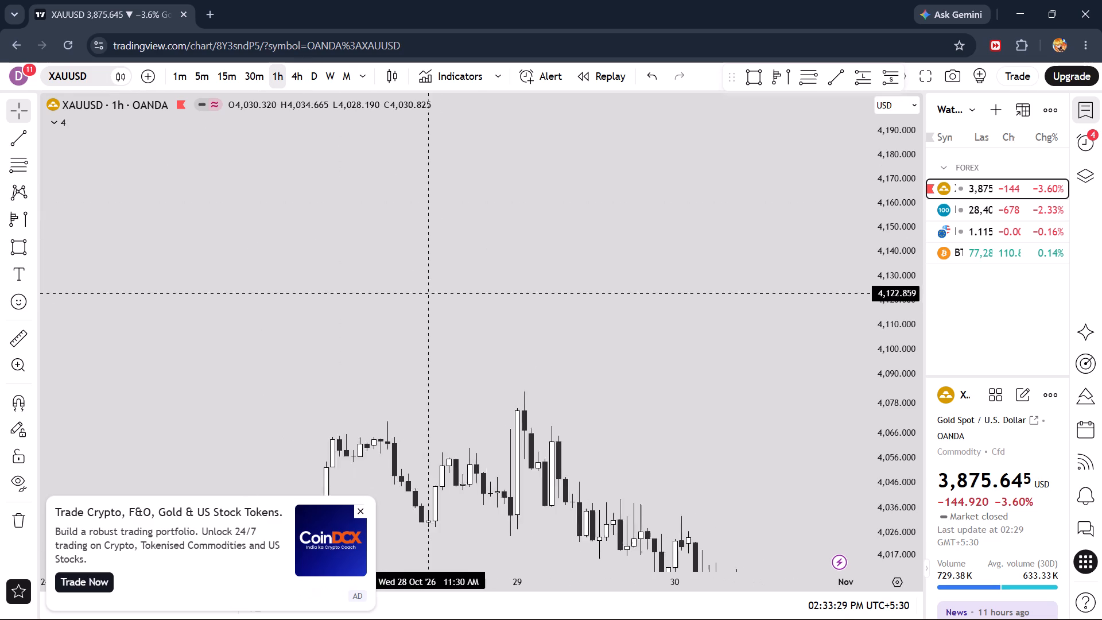
pyautogui.scroll(-7, 486, 299)
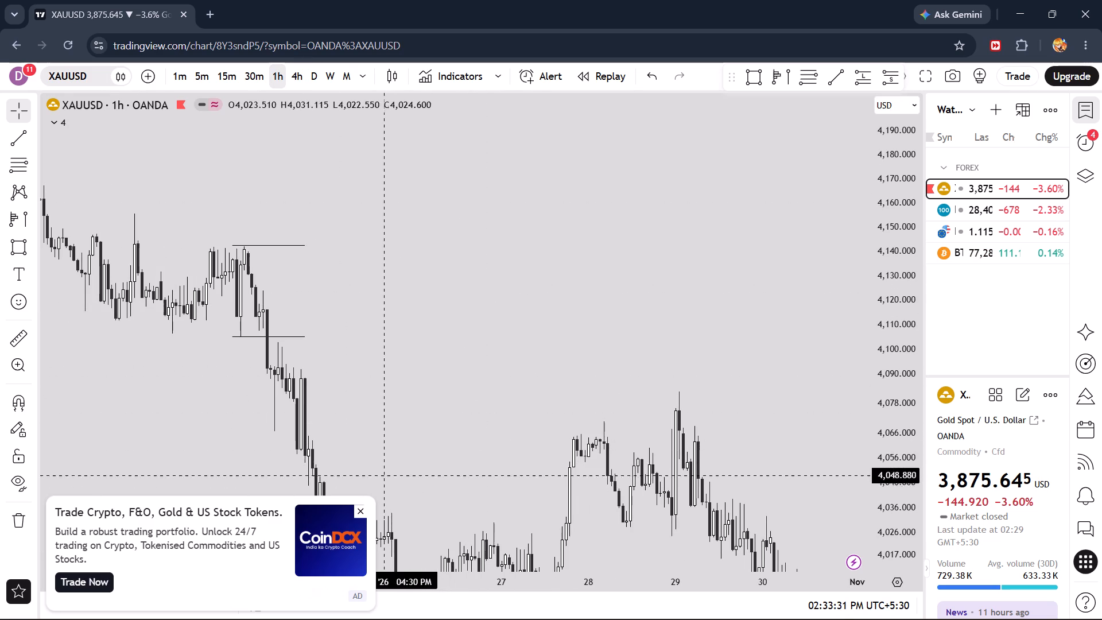
# Dismiss the advertisement on the chart and the ad-free upgrade offer.
pyautogui.click(362, 508)
pyautogui.moveTo(398, 304); pyautogui.dragTo(591, 296)
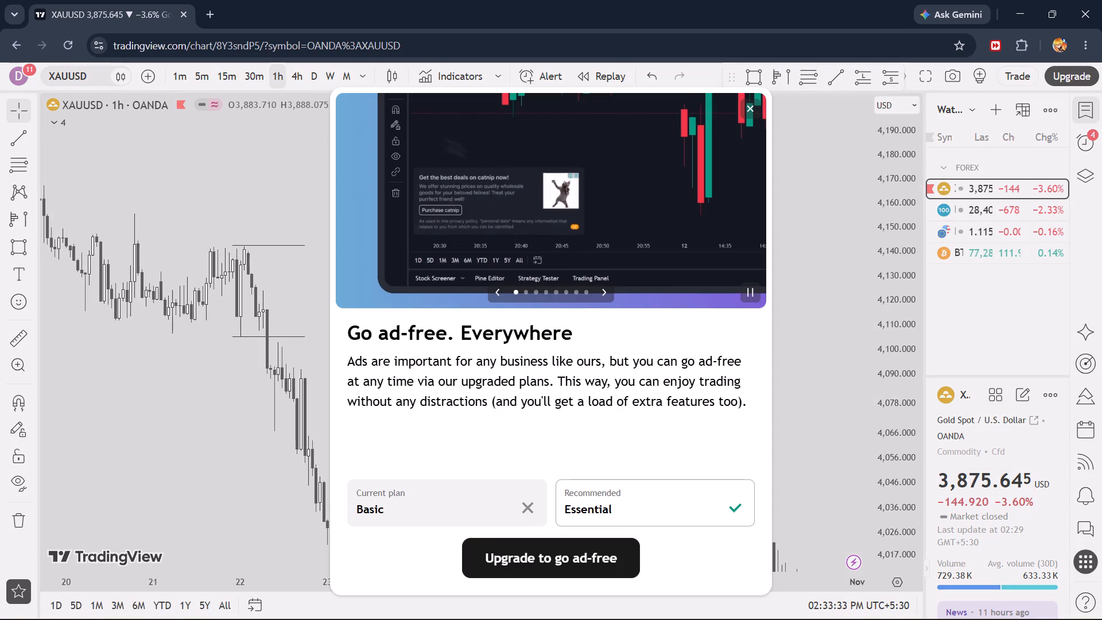
pyautogui.moveTo(591, 296); pyautogui.dragTo(806, 246)
pyautogui.click(752, 100)
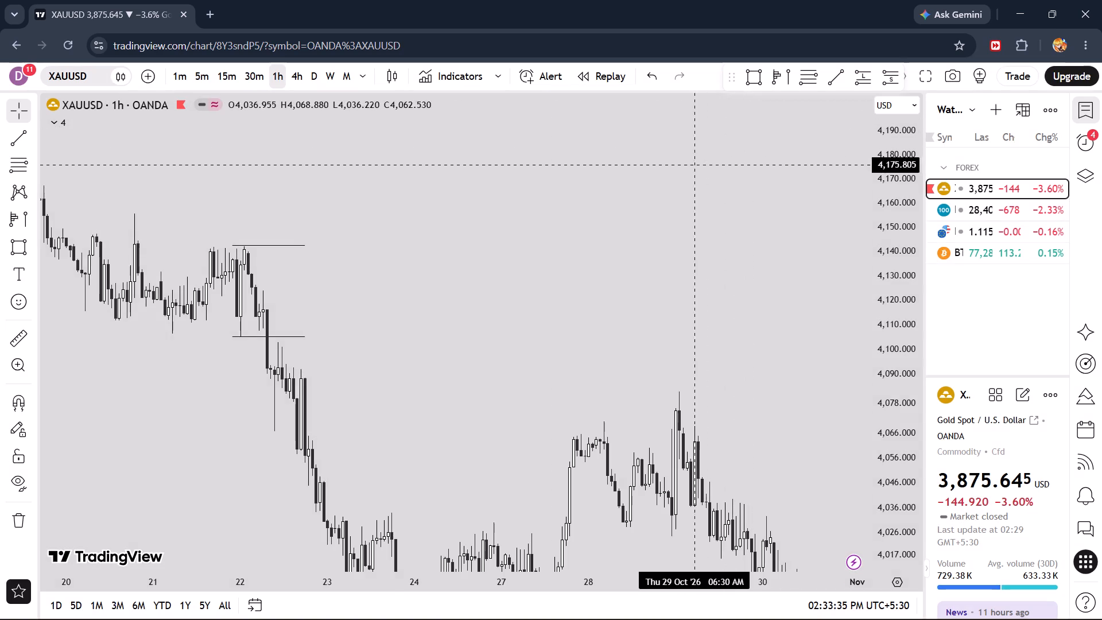
# Shift the line at about 4,105 two candles later so it starts at the 22 October low candle.
pyautogui.moveTo(394, 238); pyautogui.dragTo(661, 238)
pyautogui.scroll(6, 616, 267)
pyautogui.moveTo(521, 276); pyautogui.dragTo(523, 275)
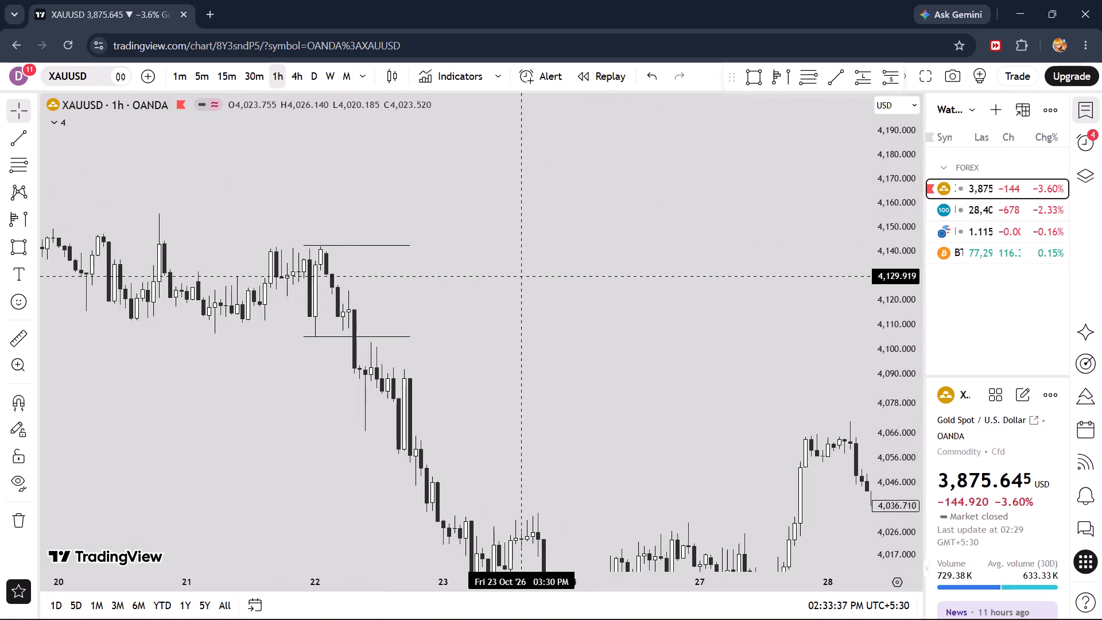
pyautogui.moveTo(523, 275); pyautogui.dragTo(705, 278)
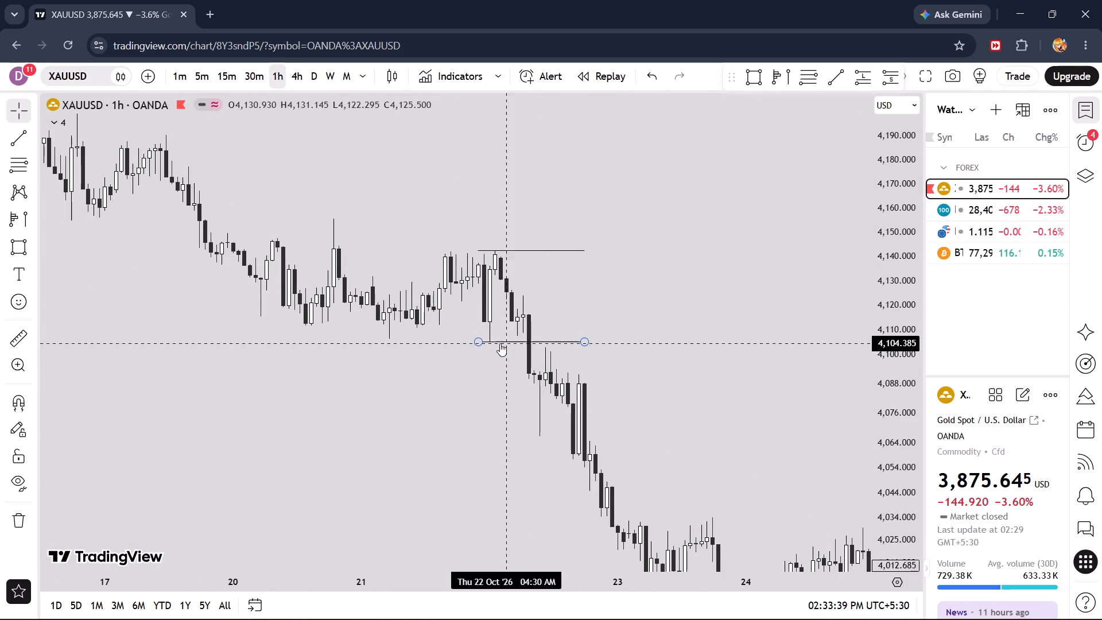
pyautogui.moveTo(499, 343); pyautogui.dragTo(506, 343)
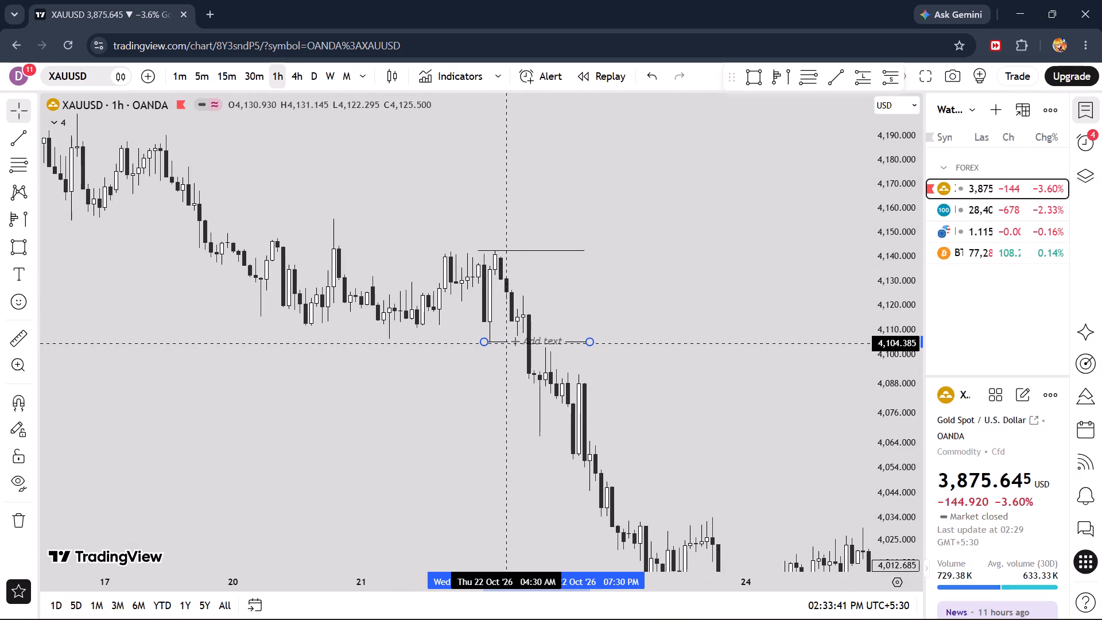
pyautogui.moveTo(506, 343); pyautogui.dragTo(510, 343)
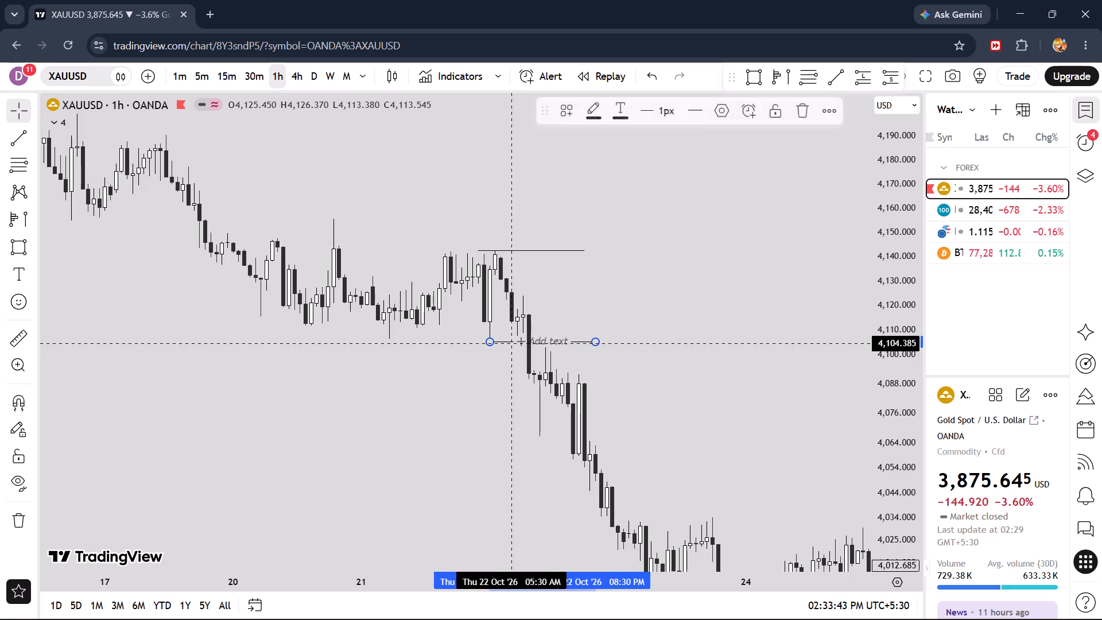
# Shift the line at about 4,142.5 later so it starts at the 22 October 1:30 AM swing-high candle.
pyautogui.moveTo(511, 248); pyautogui.dragTo(527, 250)
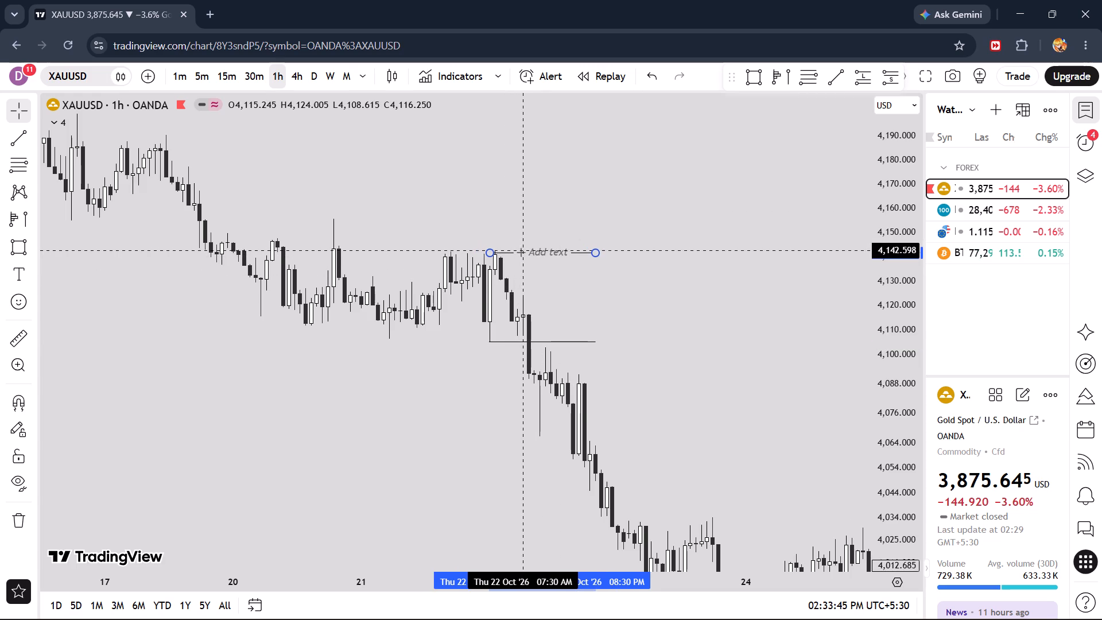
pyautogui.moveTo(527, 250); pyautogui.dragTo(530, 247)
pyautogui.click(511, 224)
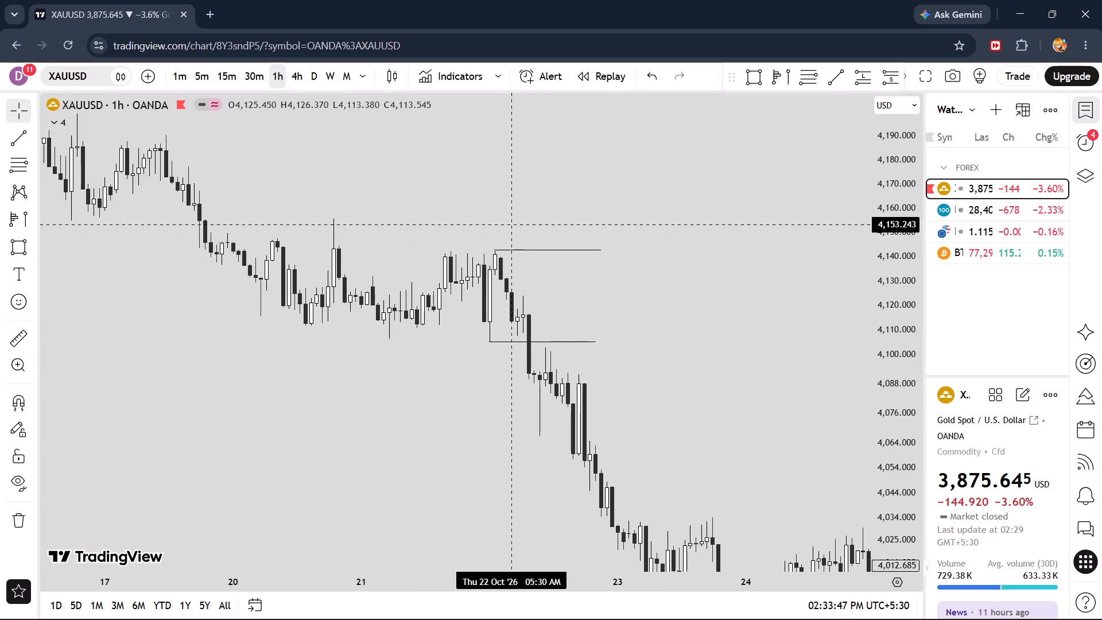
# Return to the 4-hour timeframe and examine the marked 22 October levels against the October swings.
pyautogui.scroll(-2, 511, 224)
pyautogui.moveTo(634, 297); pyautogui.dragTo(598, 314)
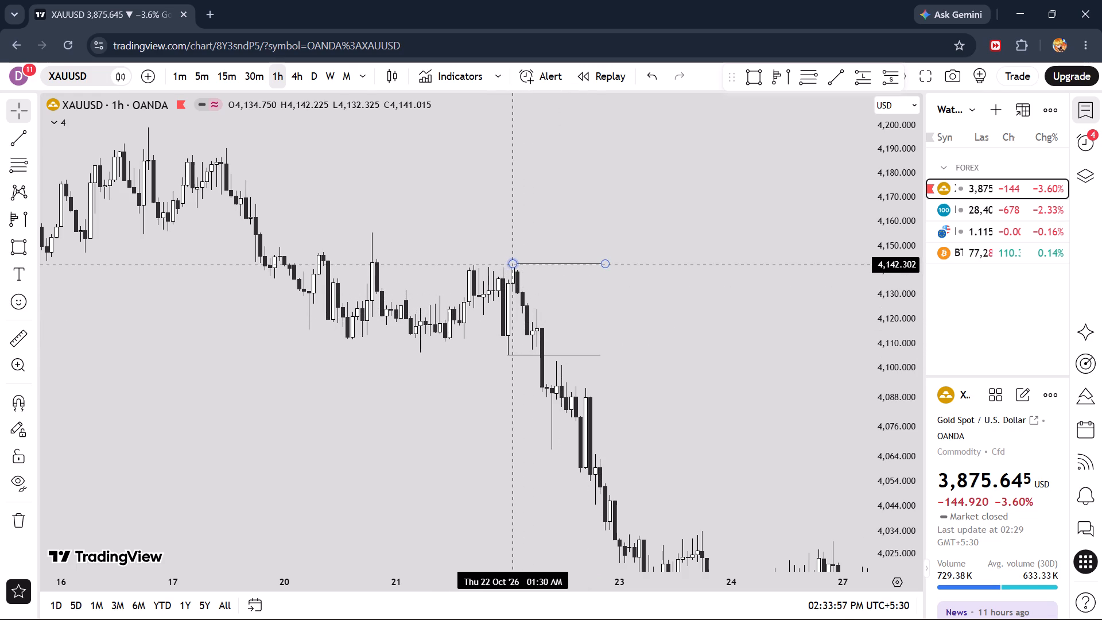
pyautogui.click(297, 63)
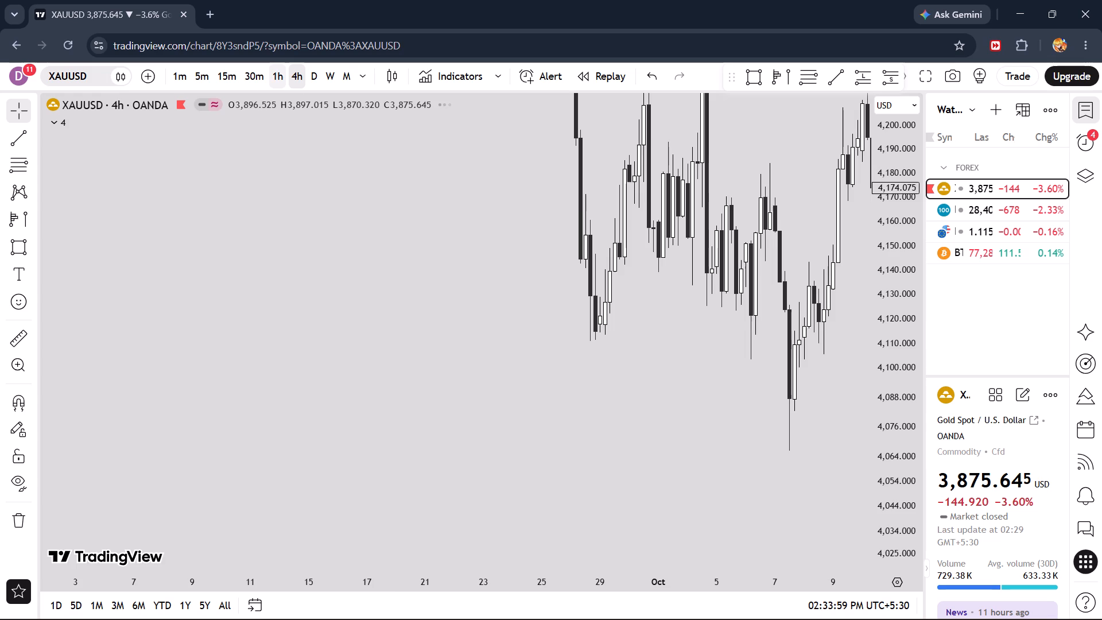
pyautogui.moveTo(734, 134); pyautogui.dragTo(541, 462)
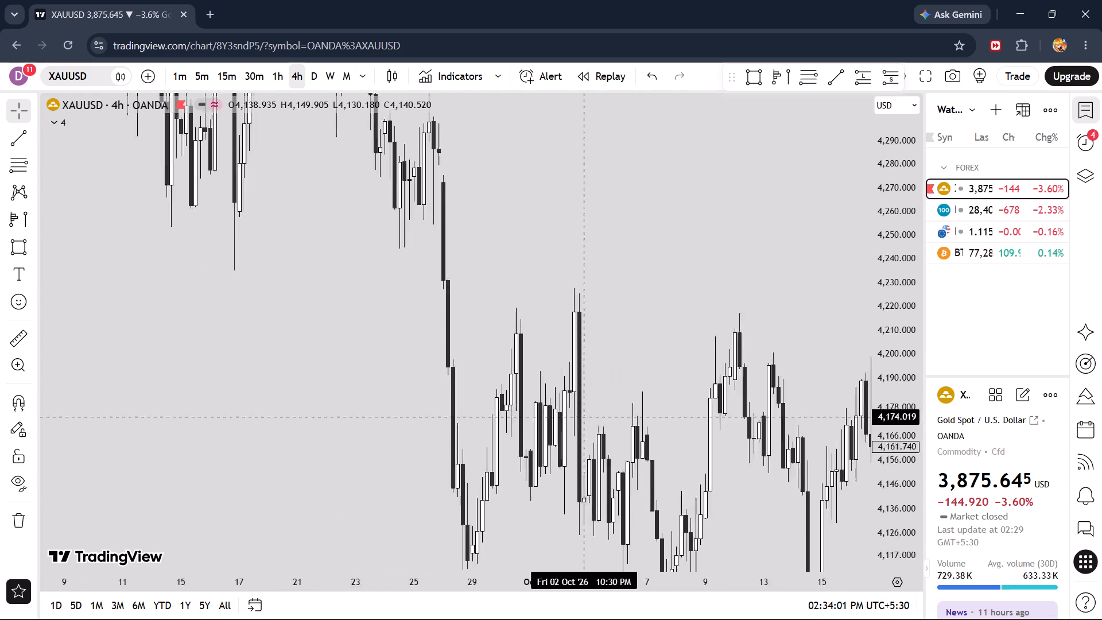
pyautogui.moveTo(541, 462); pyautogui.dragTo(273, 295)
pyautogui.scroll(3, 550, 310)
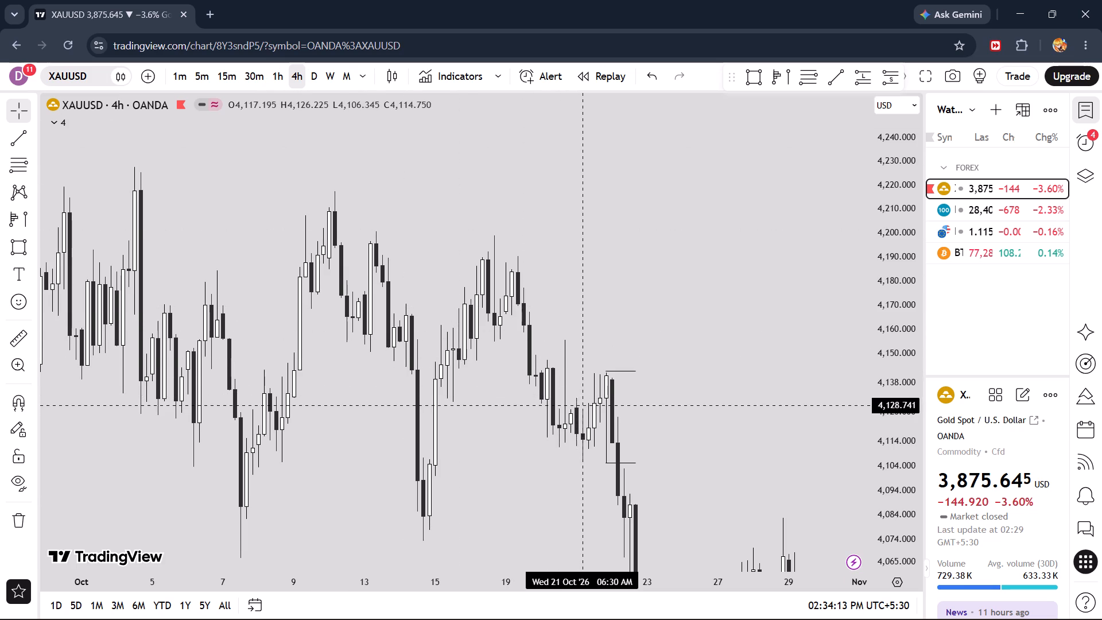
# Switch the chart to the 30-minute timeframe to inspect price around the marked 22 October levels.
pyautogui.click(275, 77)
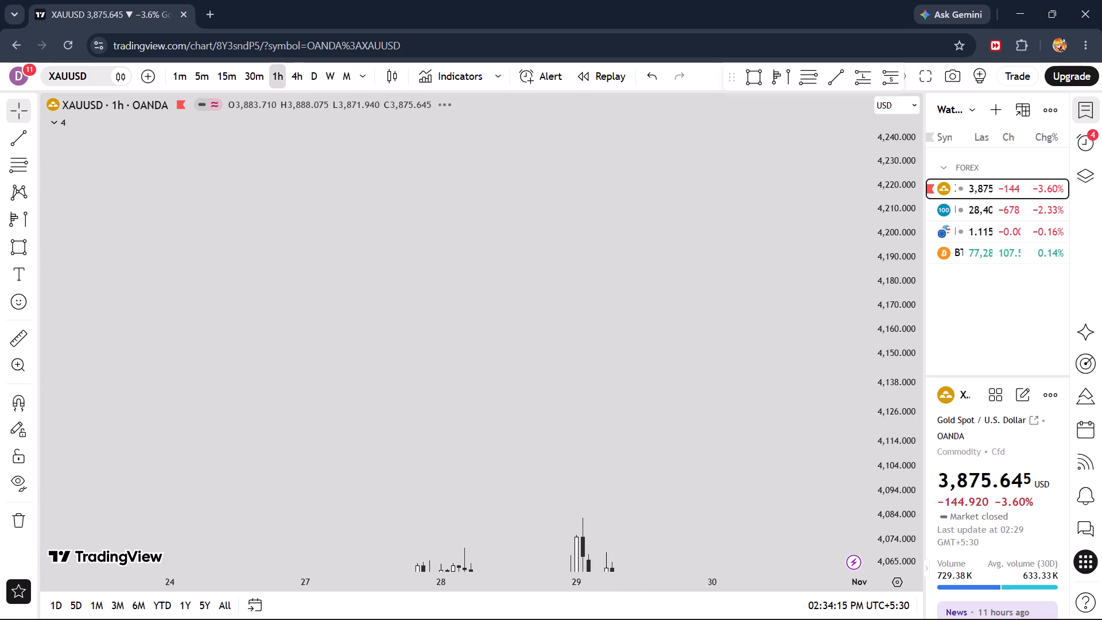
pyautogui.click(257, 71)
pyautogui.scroll(-7, 358, 241)
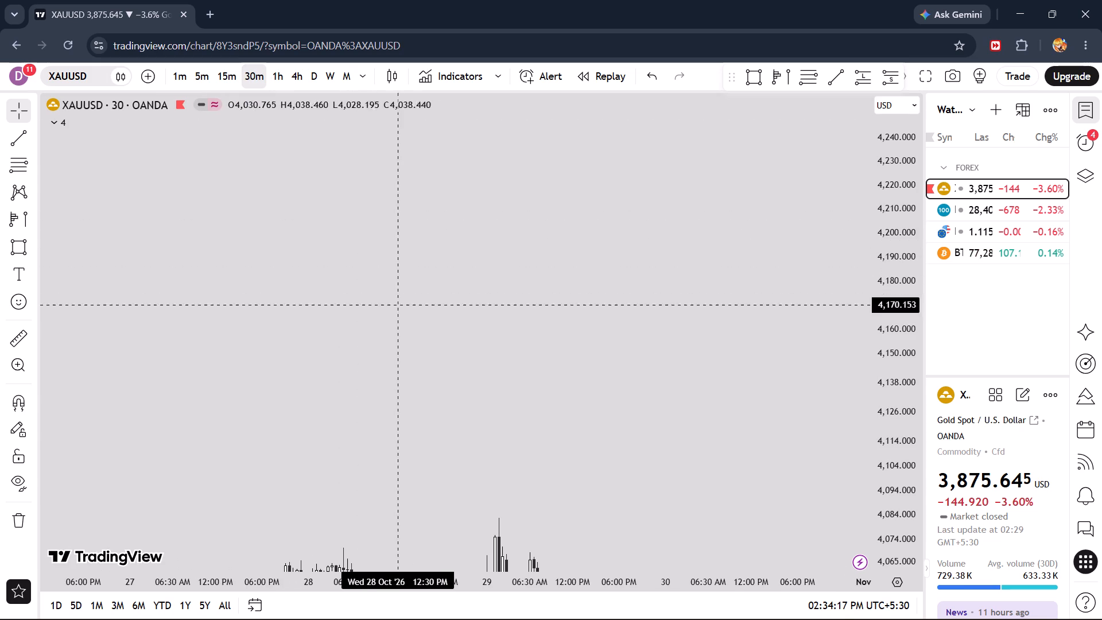
pyautogui.moveTo(400, 430); pyautogui.dragTo(560, 184)
pyautogui.scroll(-6, 554, 229)
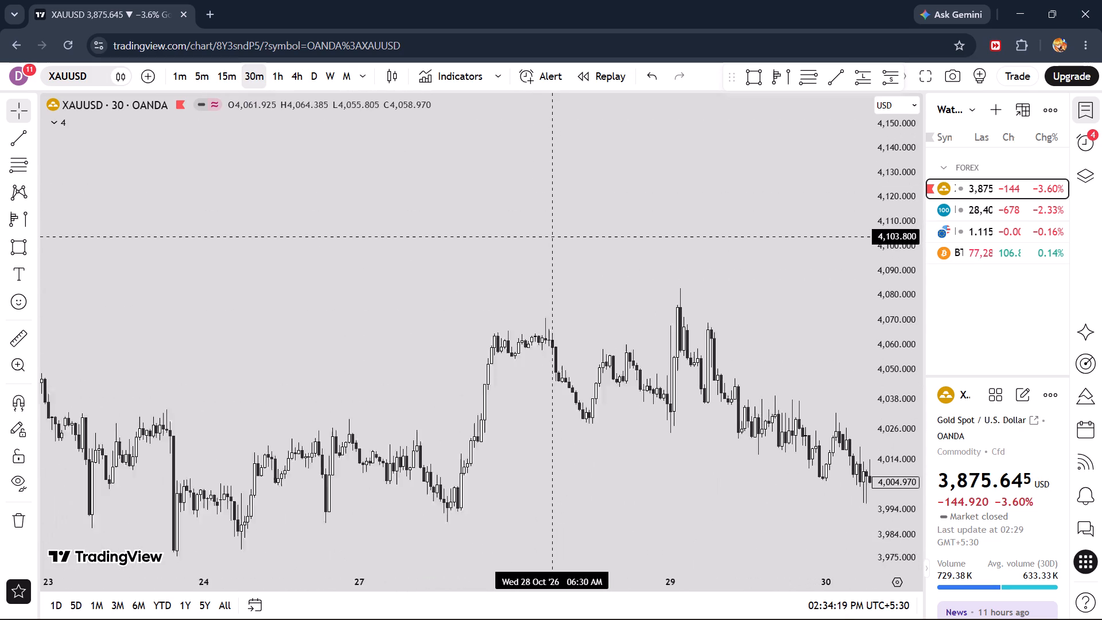
pyautogui.moveTo(269, 186); pyautogui.dragTo(494, 275)
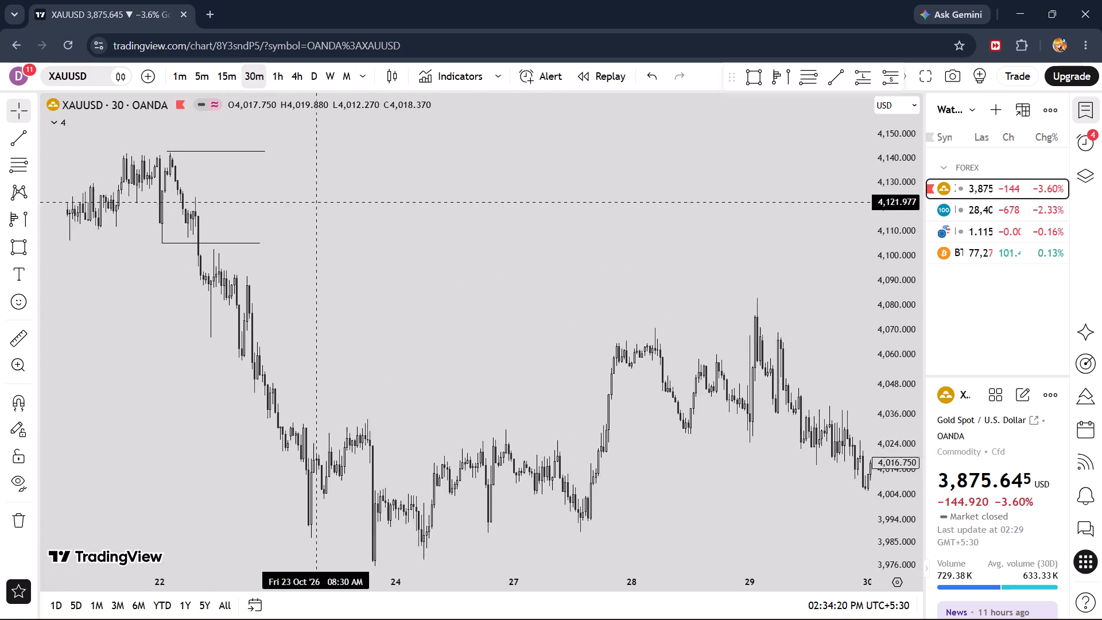
pyautogui.moveTo(494, 275); pyautogui.dragTo(705, 357)
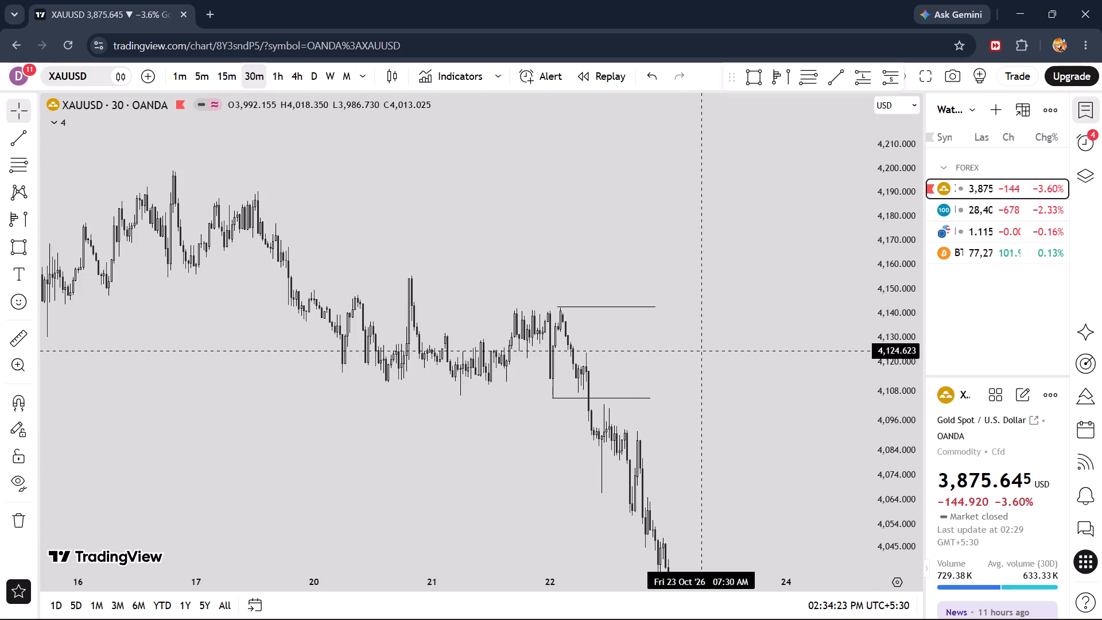
# Examine the 21–22 October candles around the two marked levels on the 30-minute chart.
pyautogui.moveTo(894, 444); pyautogui.dragTo(910, 317)
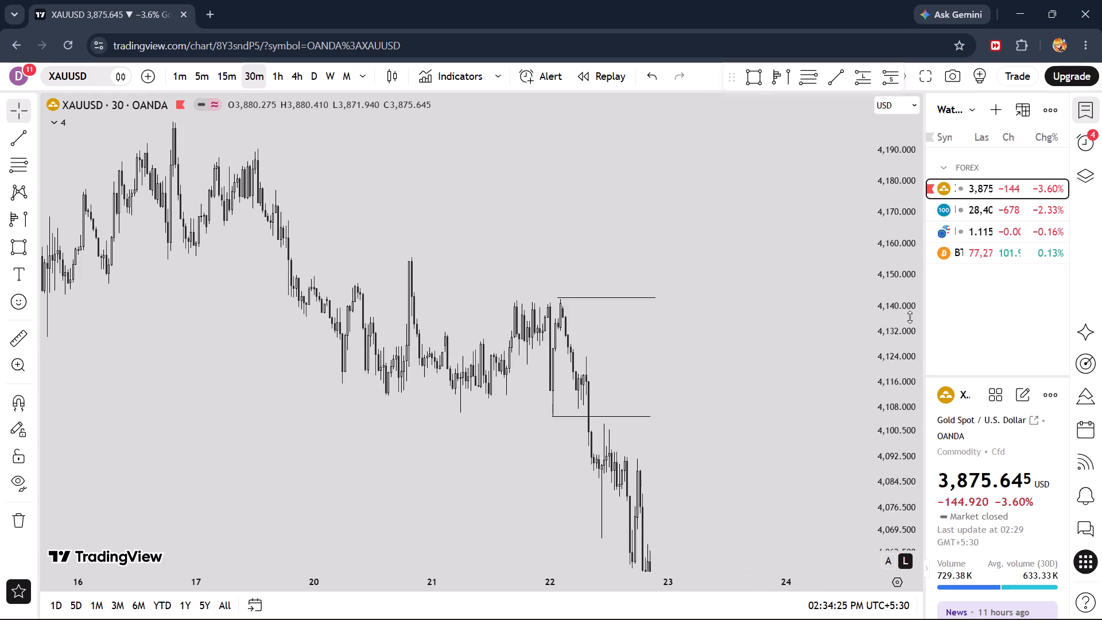
pyautogui.moveTo(910, 317); pyautogui.dragTo(910, 315)
pyautogui.scroll(6, 668, 317)
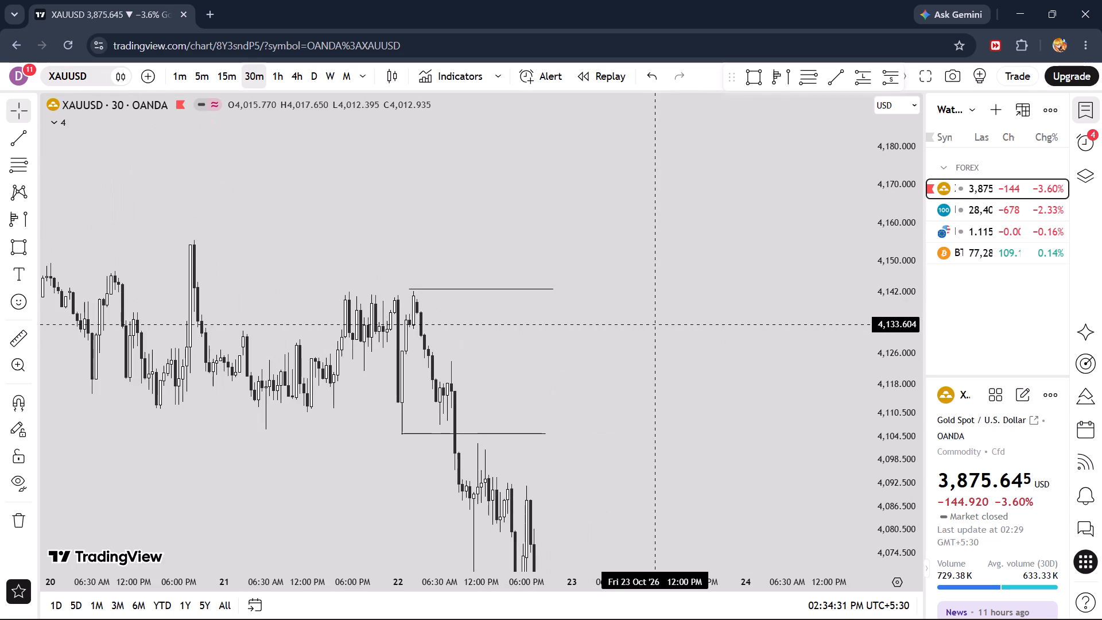
pyautogui.click(449, 289)
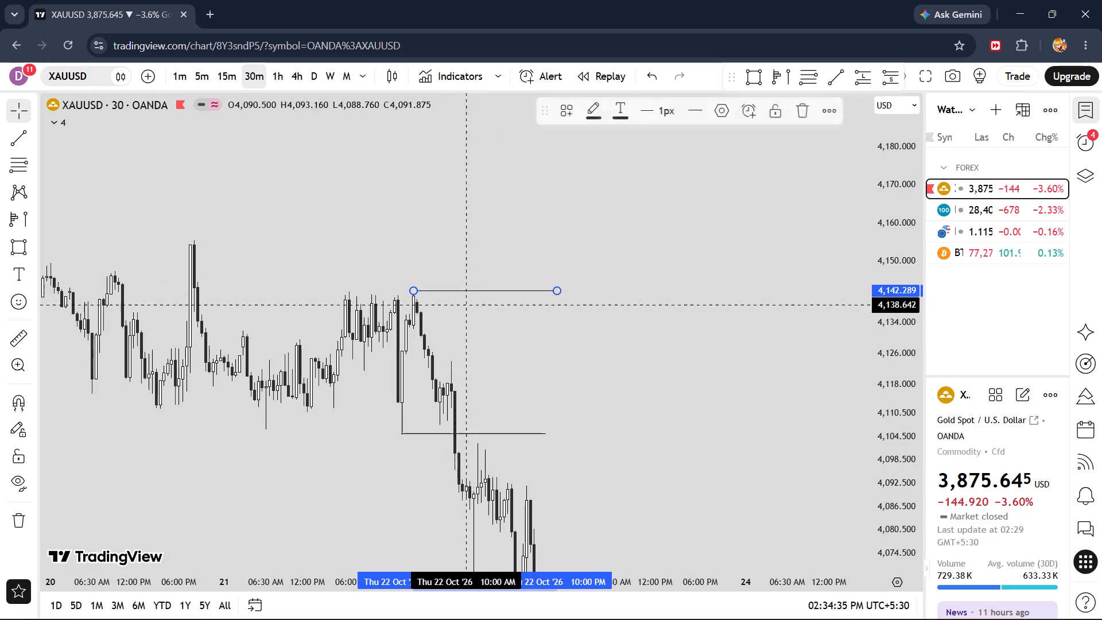
pyautogui.click(515, 352)
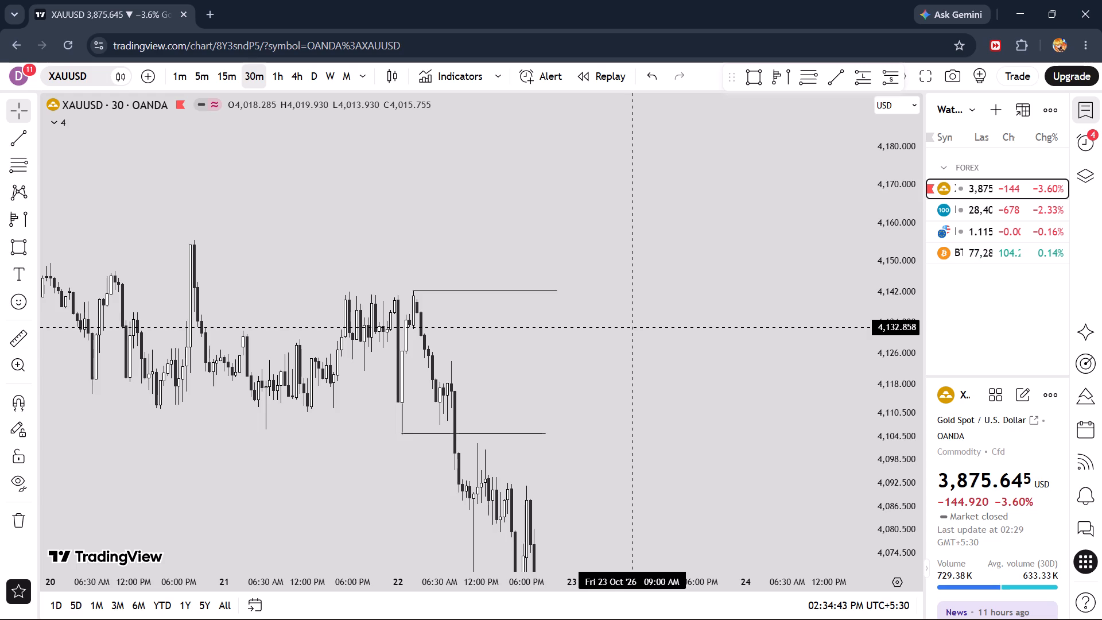
pyautogui.moveTo(713, 386); pyautogui.dragTo(728, 292)
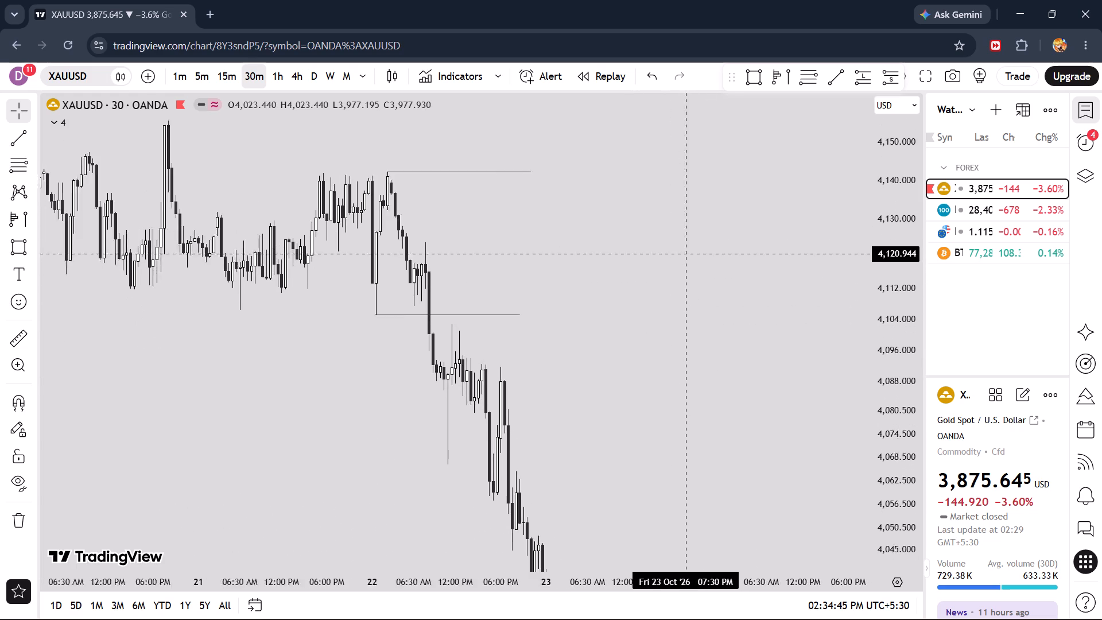
pyautogui.moveTo(728, 292); pyautogui.dragTo(779, 361)
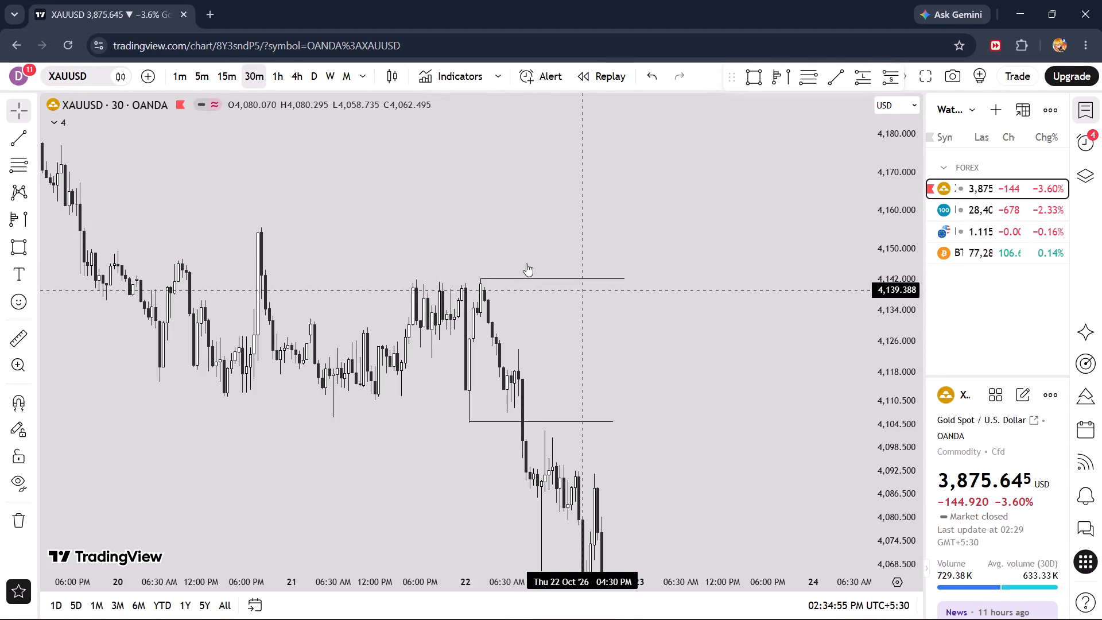
# Switch the chart to the 15-minute timeframe, framed on the two marked 22 October levels.
pyautogui.click(226, 77)
pyautogui.scroll(-5, 304, 197)
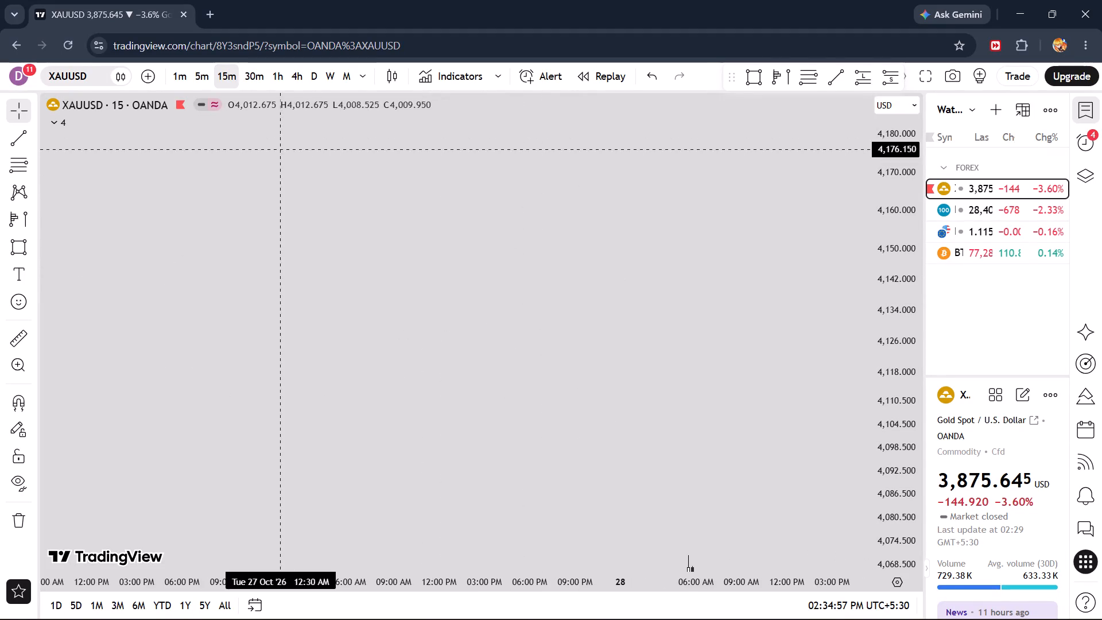
pyautogui.scroll(-8, 309, 218)
pyautogui.moveTo(315, 354); pyautogui.dragTo(315, 354)
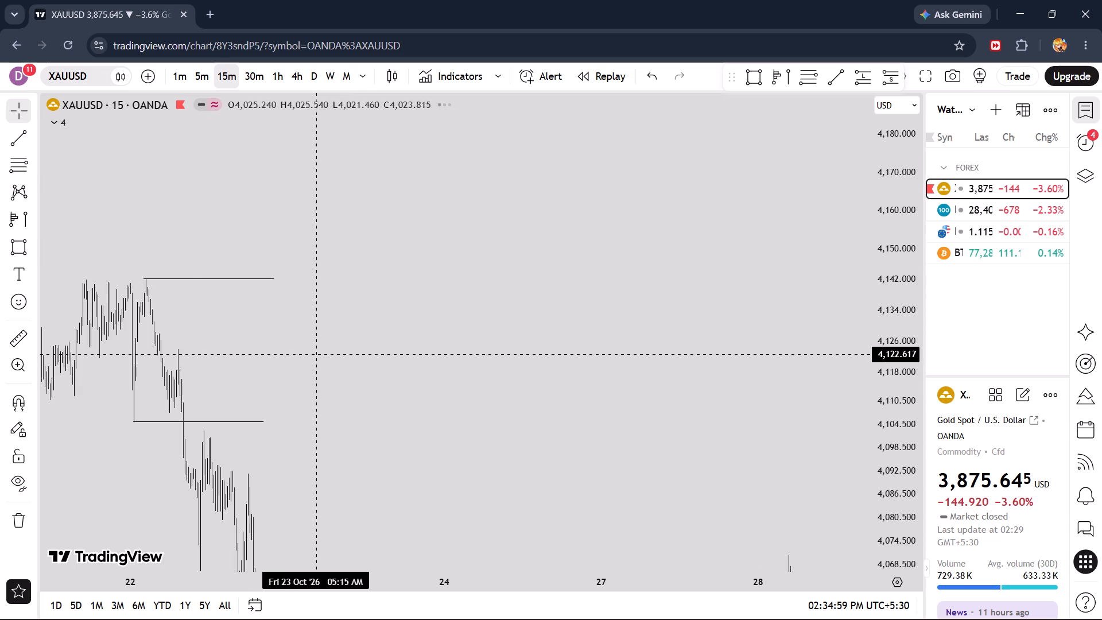
pyautogui.moveTo(315, 354); pyautogui.dragTo(818, 385)
pyautogui.scroll(5, 730, 362)
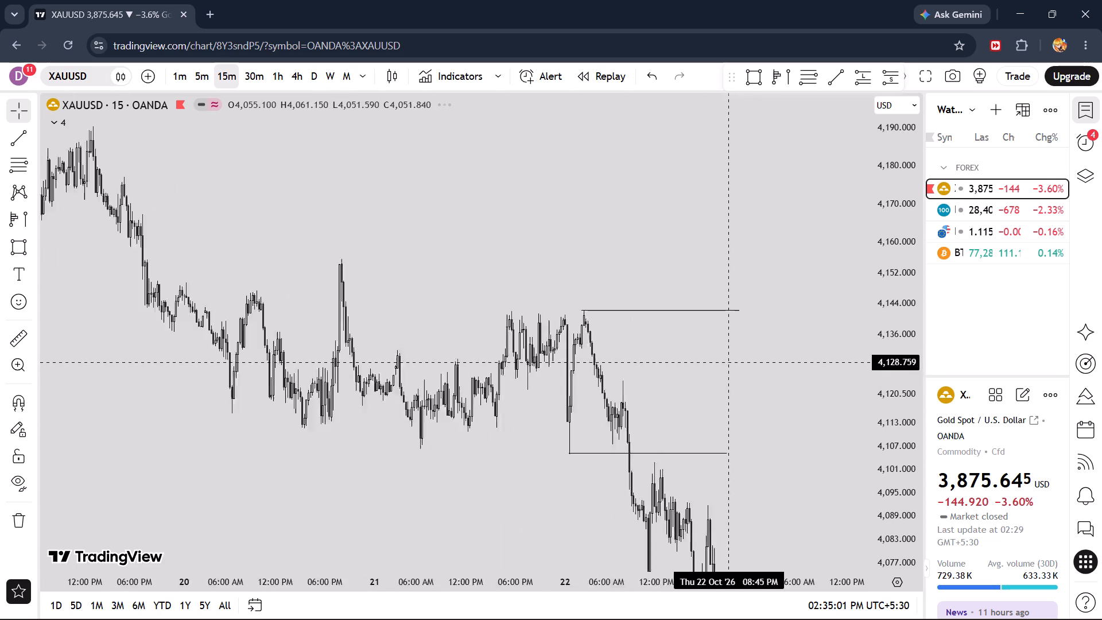
pyautogui.scroll(4, 730, 362)
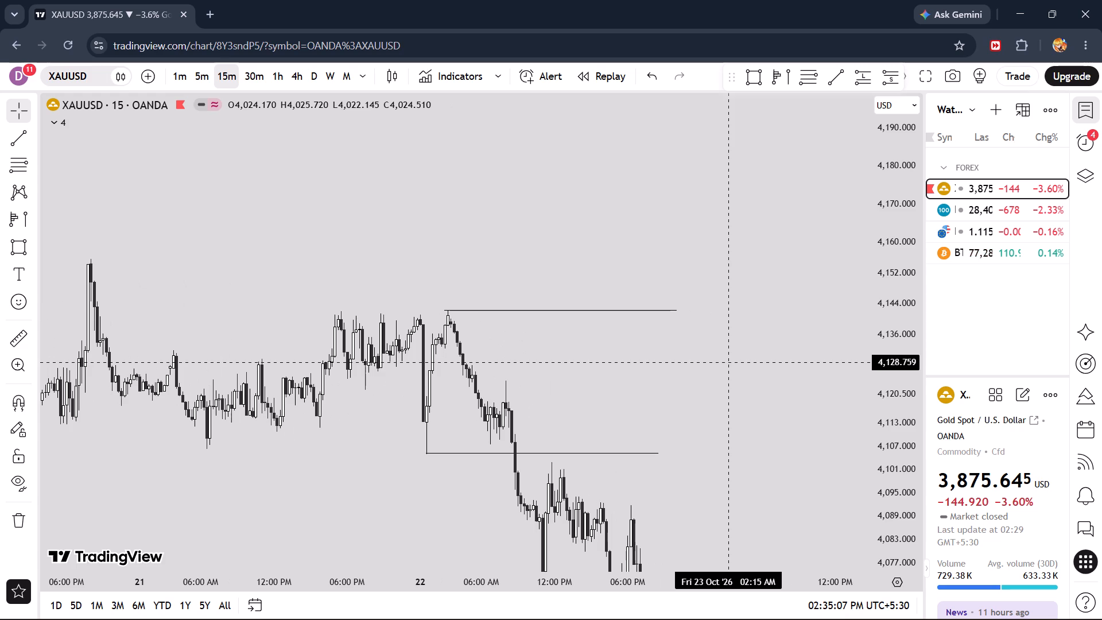
pyautogui.moveTo(914, 439); pyautogui.dragTo(910, 420)
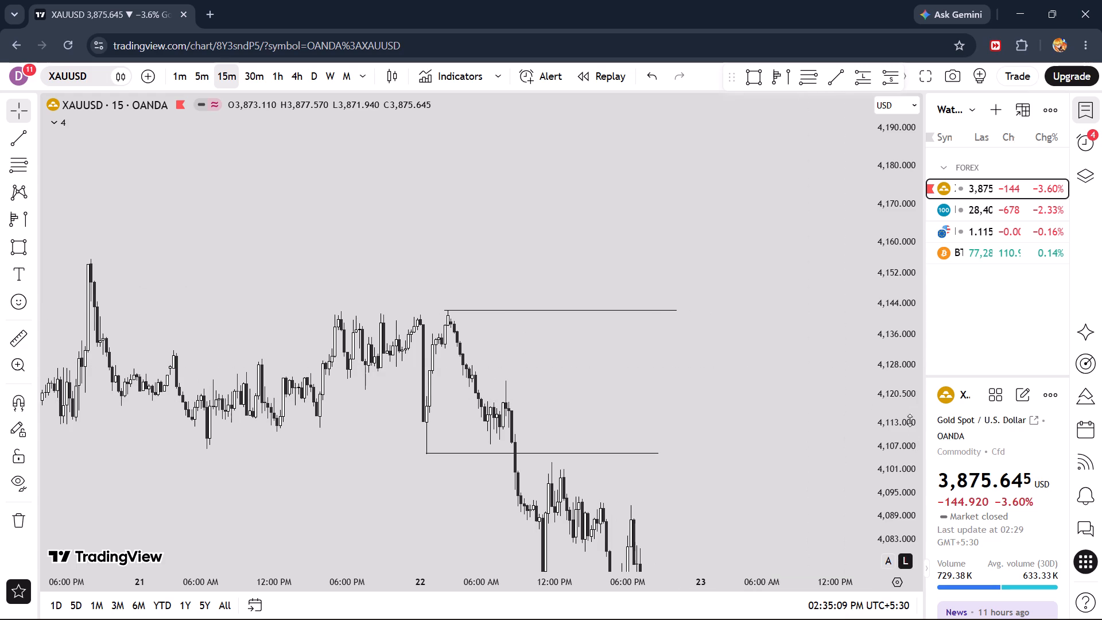
pyautogui.moveTo(910, 420); pyautogui.dragTo(897, 253)
pyautogui.moveTo(683, 352); pyautogui.dragTo(678, 261)
pyautogui.moveTo(898, 181); pyautogui.dragTo(891, 307)
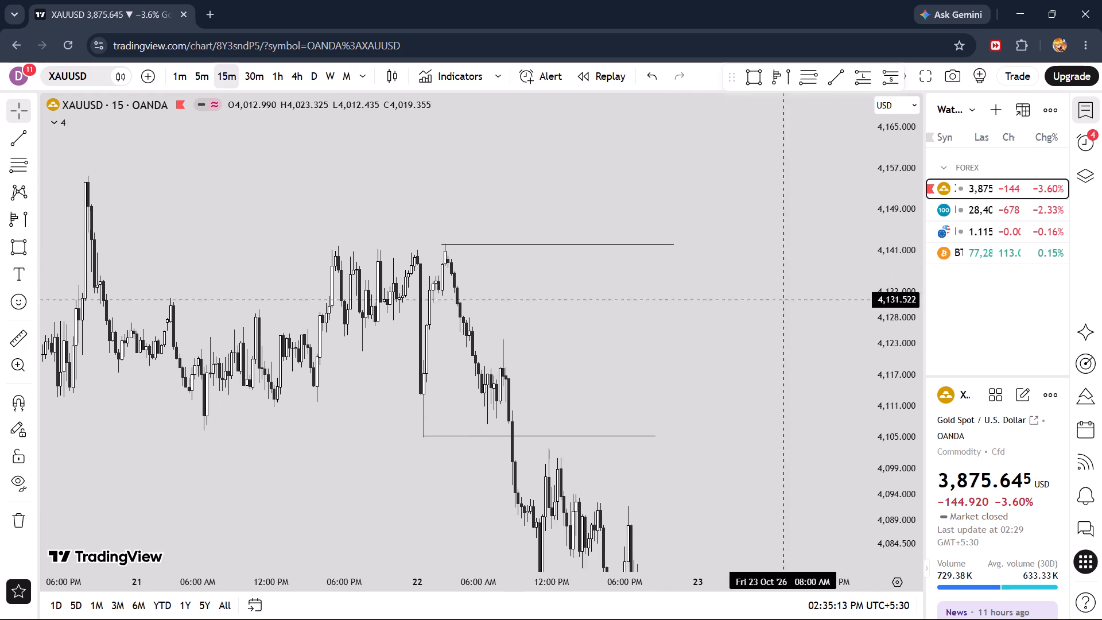
# Label the upper 22 October line at about 4,142.3 with the text PCL4.
pyautogui.click(542, 245)
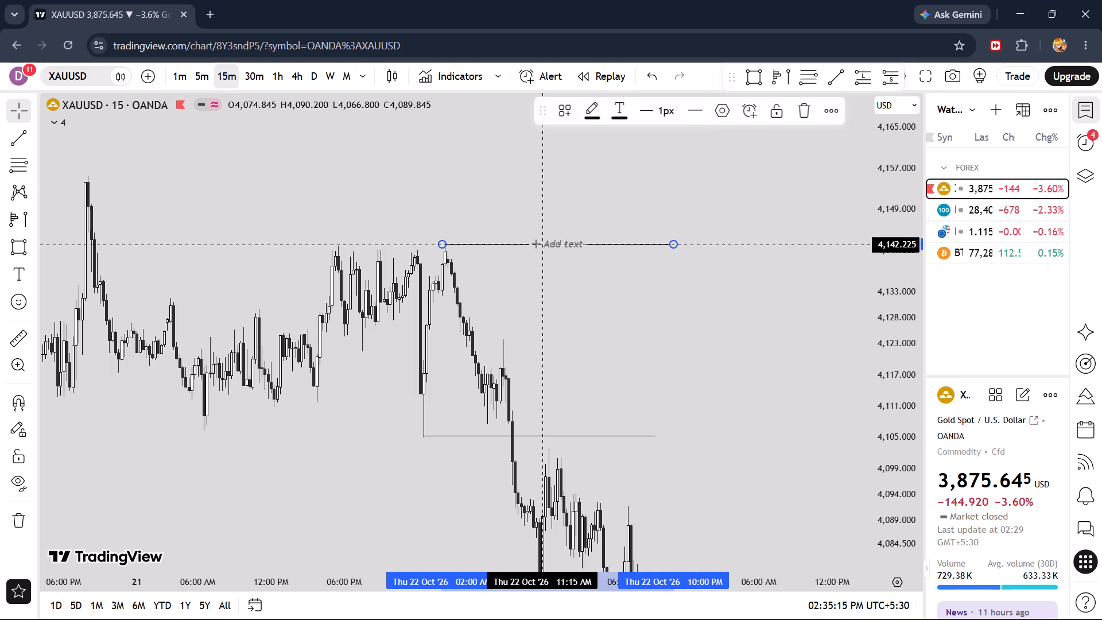
pyautogui.click(550, 243)
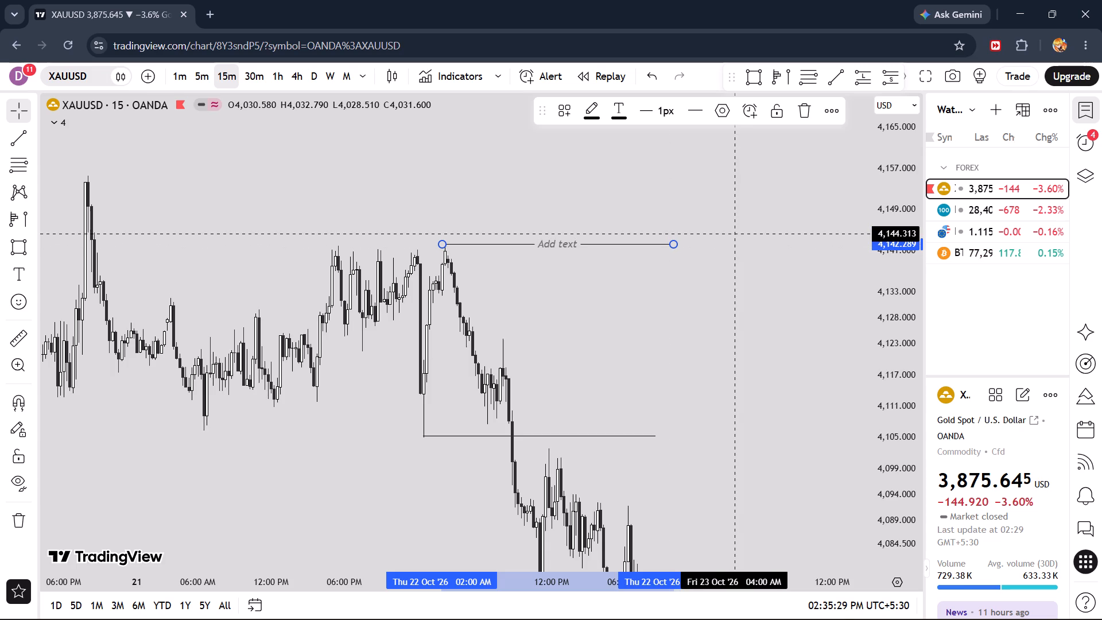
pyautogui.hotkey('shift', 'p')
pyautogui.hotkey('shift', 'c')
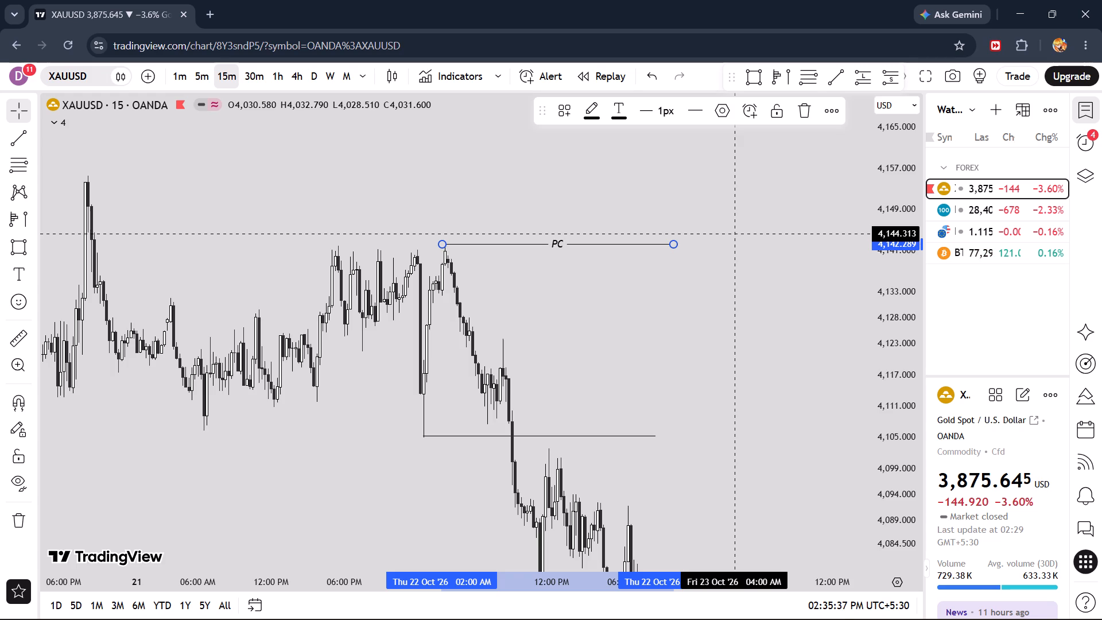
pyautogui.hotkey('shift', 'h')
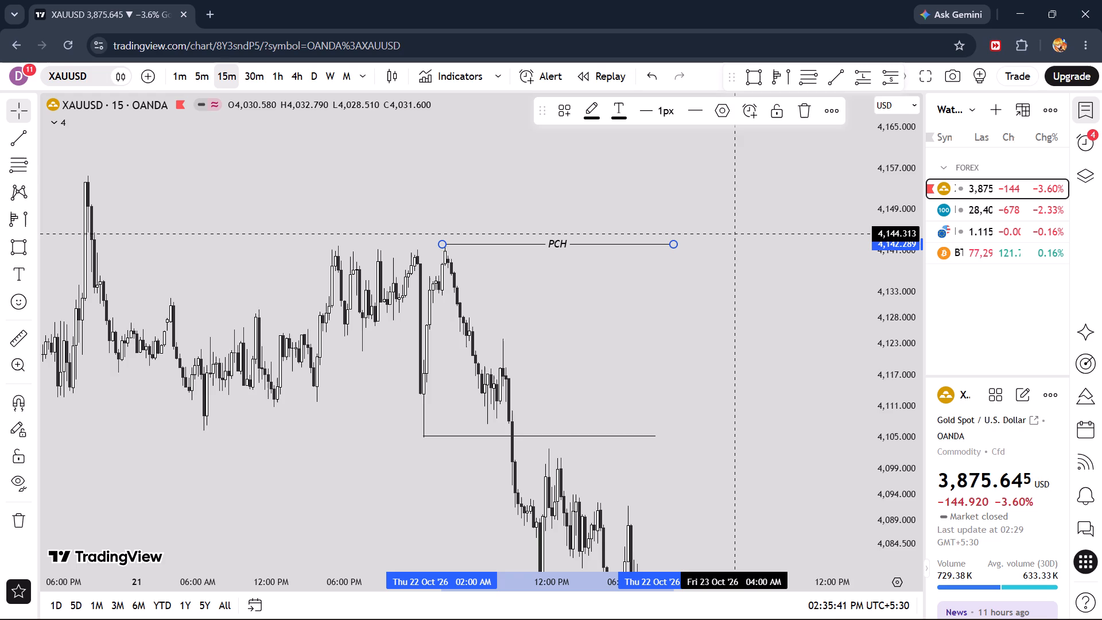
pyautogui.press('BackSpace')
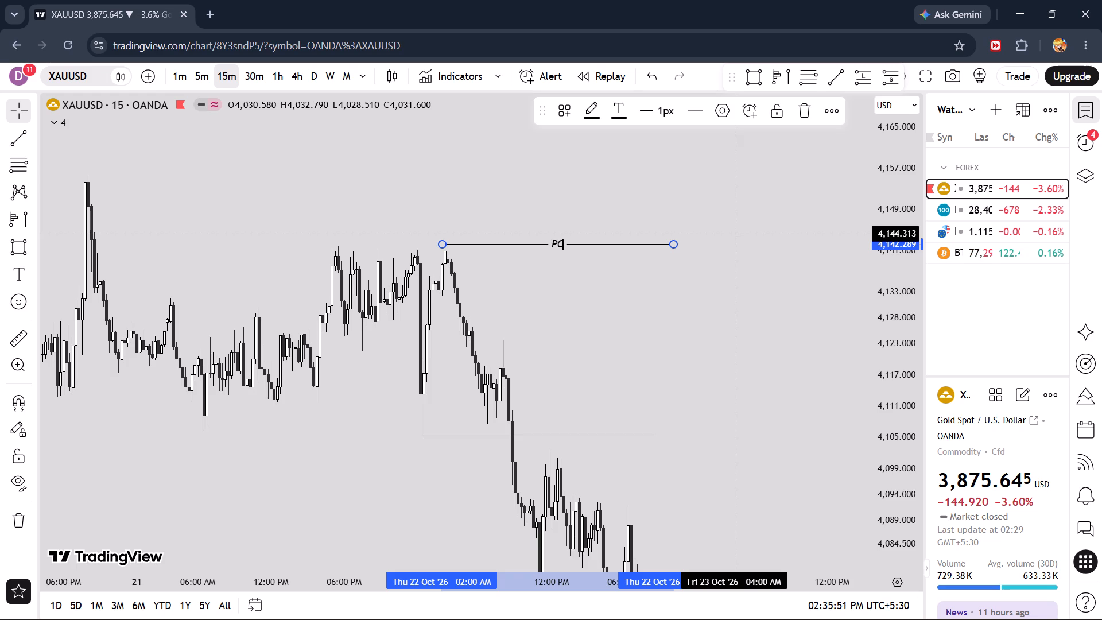
pyautogui.hotkey('shift', 'l')
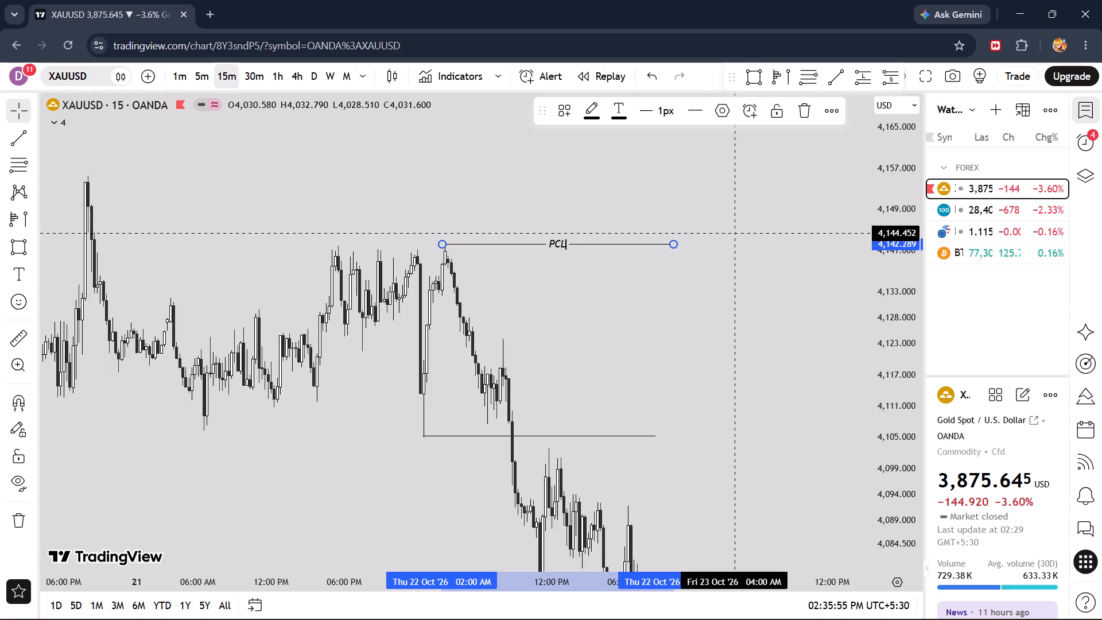
pyautogui.press('4')
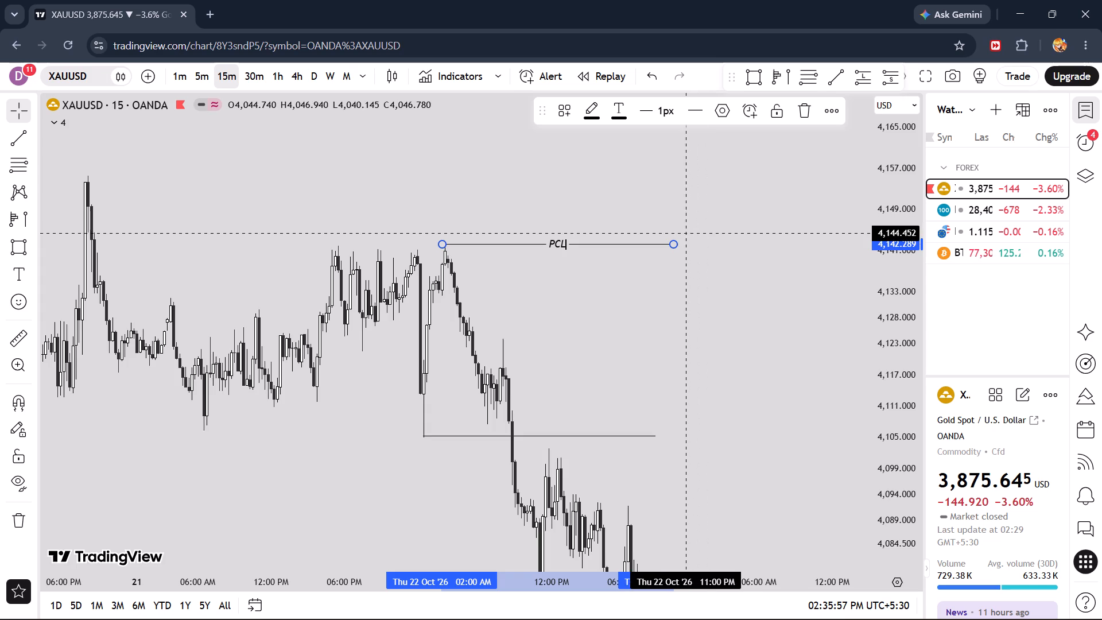
# Label the lower 22 October line at about 4,105.3 with the text PCL4.
pyautogui.click(534, 435)
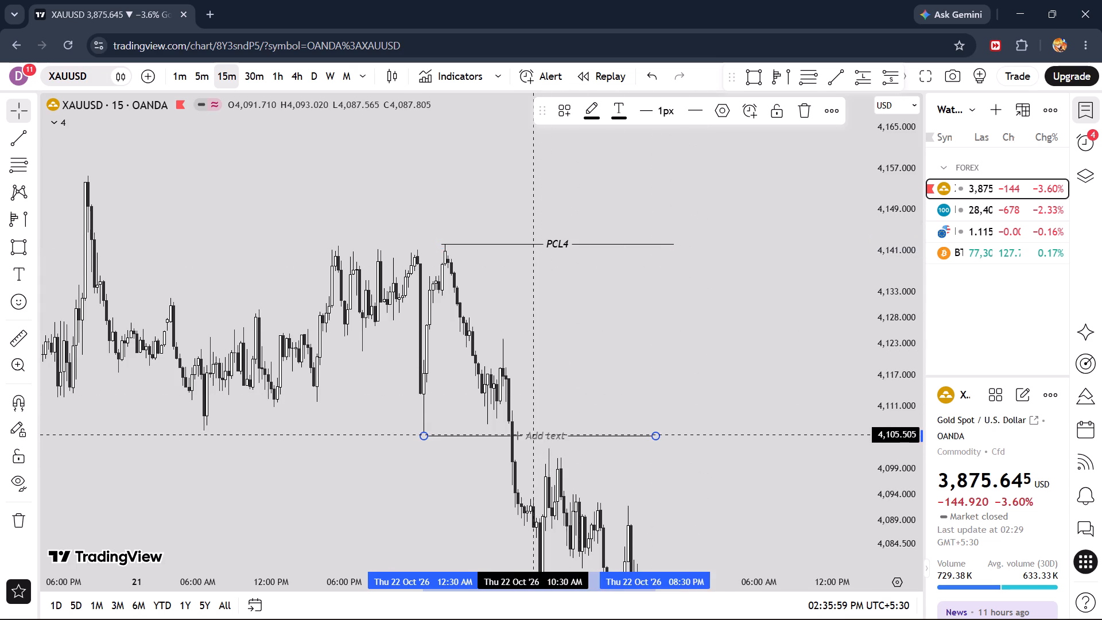
pyautogui.click(545, 435)
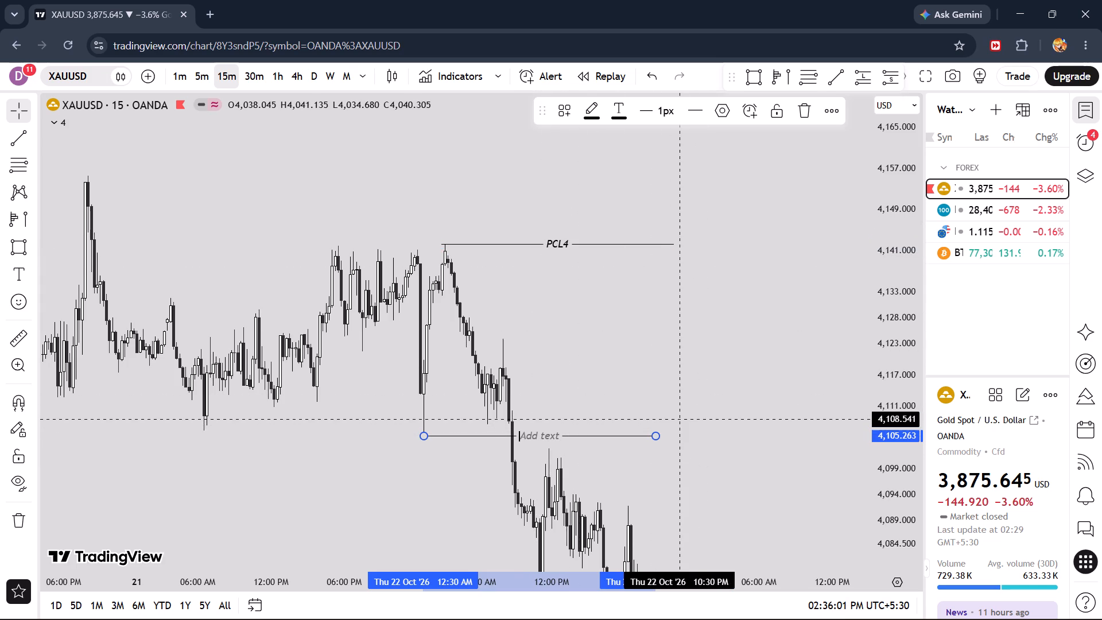
pyautogui.write('PCL')
pyautogui.hotkey('shift', '$')
pyautogui.press('BackSpace')
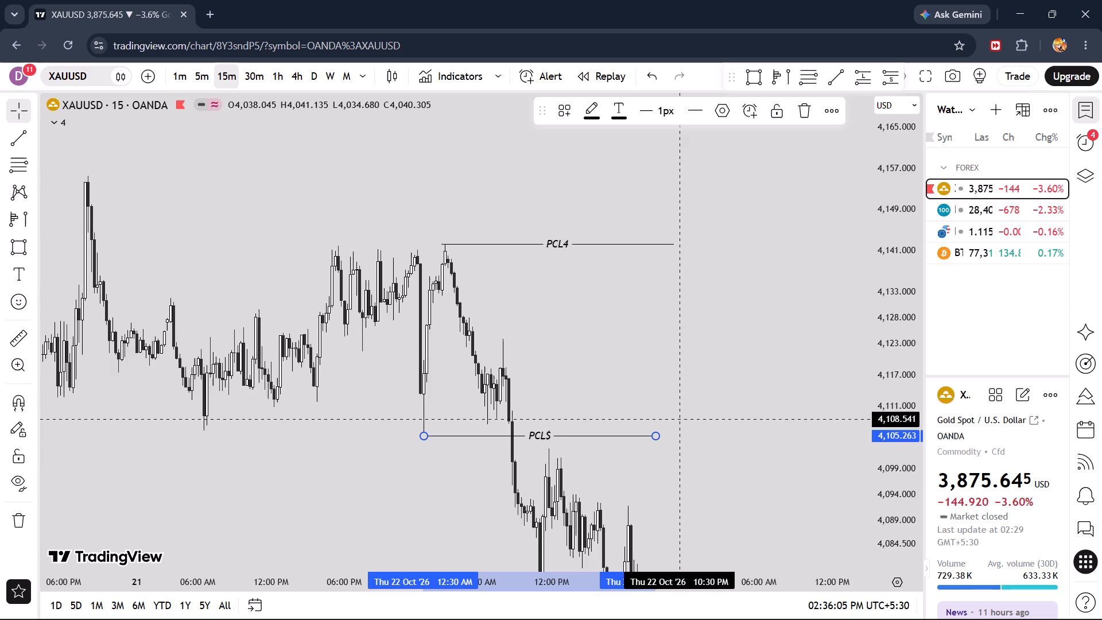
pyautogui.press('4')
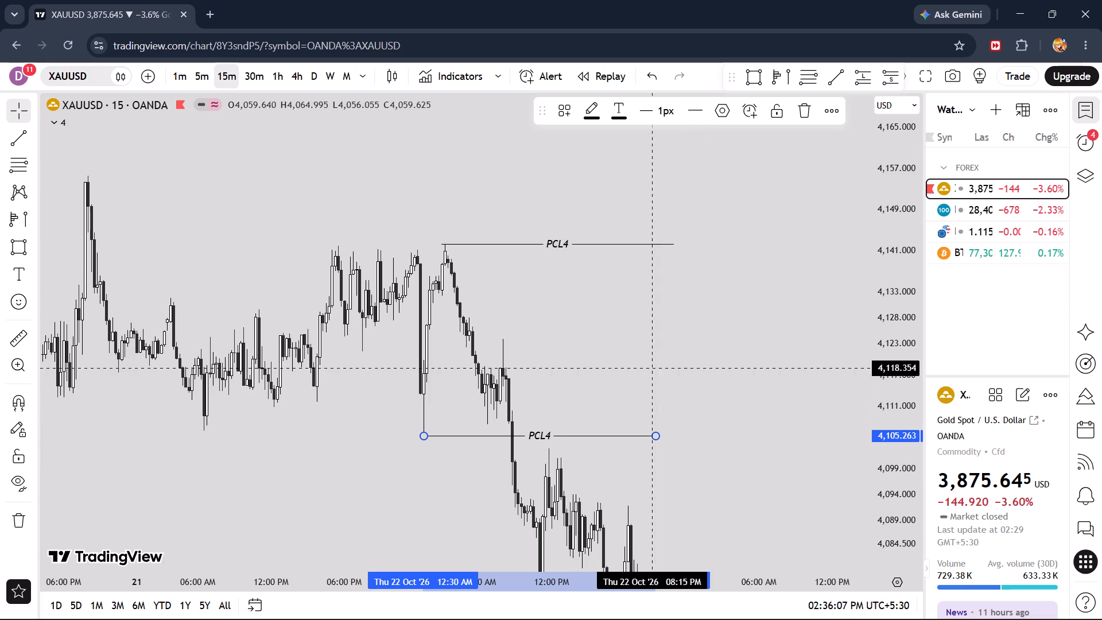
pyautogui.click(612, 296)
# Draw a short horizontal trend line at about 4,132.4 from the 22 October 2:00 AM candle low to 4:15 AM.
pyautogui.moveTo(529, 293); pyautogui.dragTo(602, 300)
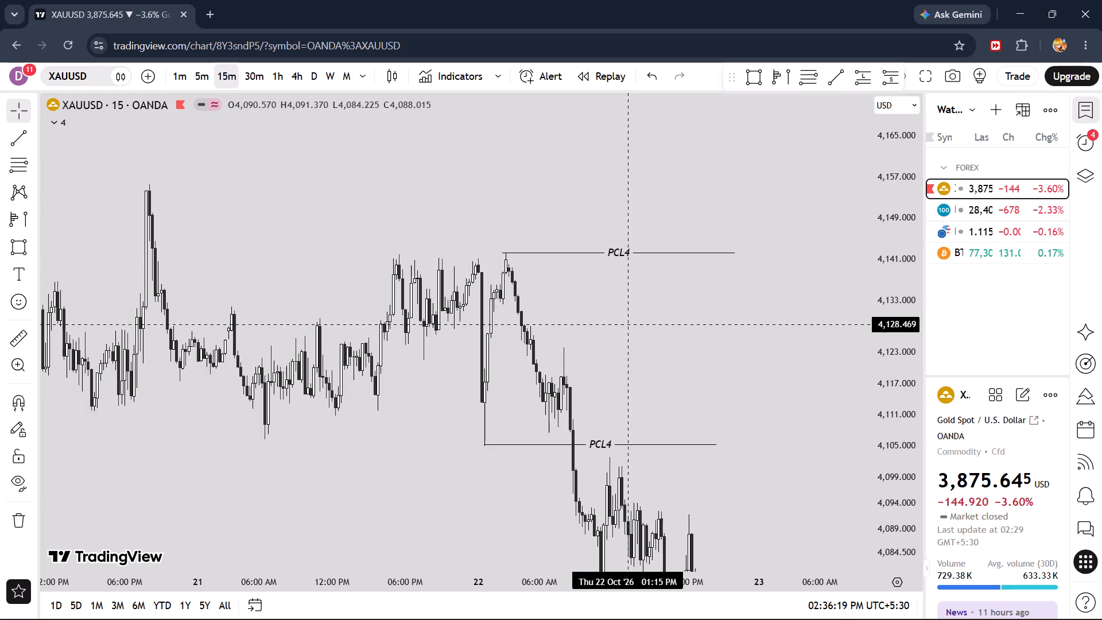
pyautogui.moveTo(629, 324); pyautogui.dragTo(729, 384)
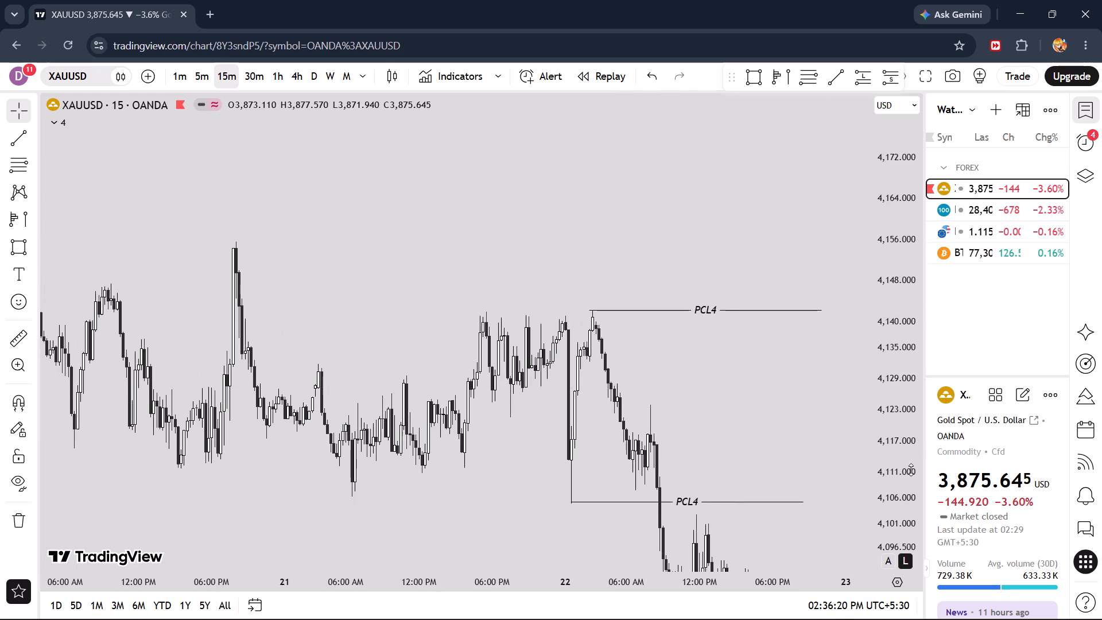
pyautogui.moveTo(907, 479); pyautogui.dragTo(897, 302)
pyautogui.scroll(3, 668, 359)
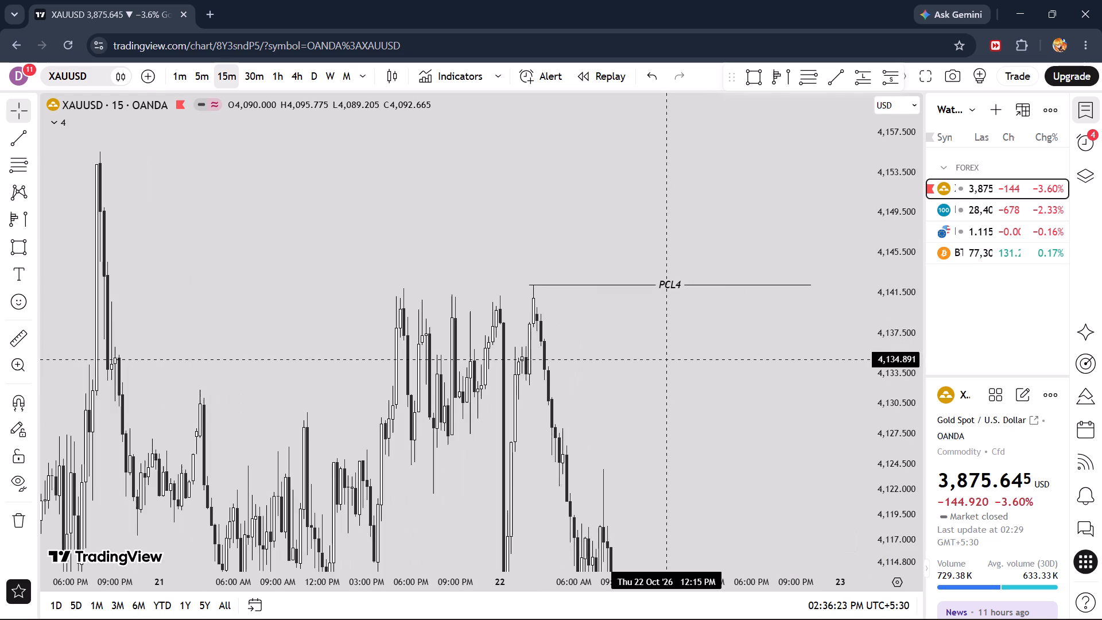
pyautogui.moveTo(680, 412); pyautogui.dragTo(696, 232)
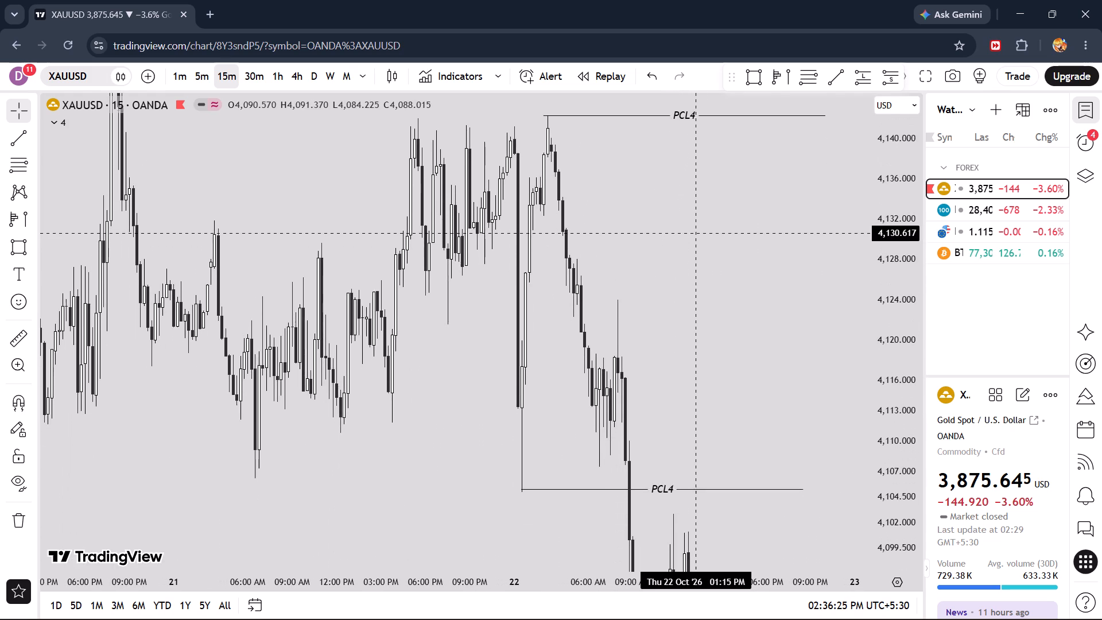
pyautogui.moveTo(696, 232); pyautogui.dragTo(731, 390)
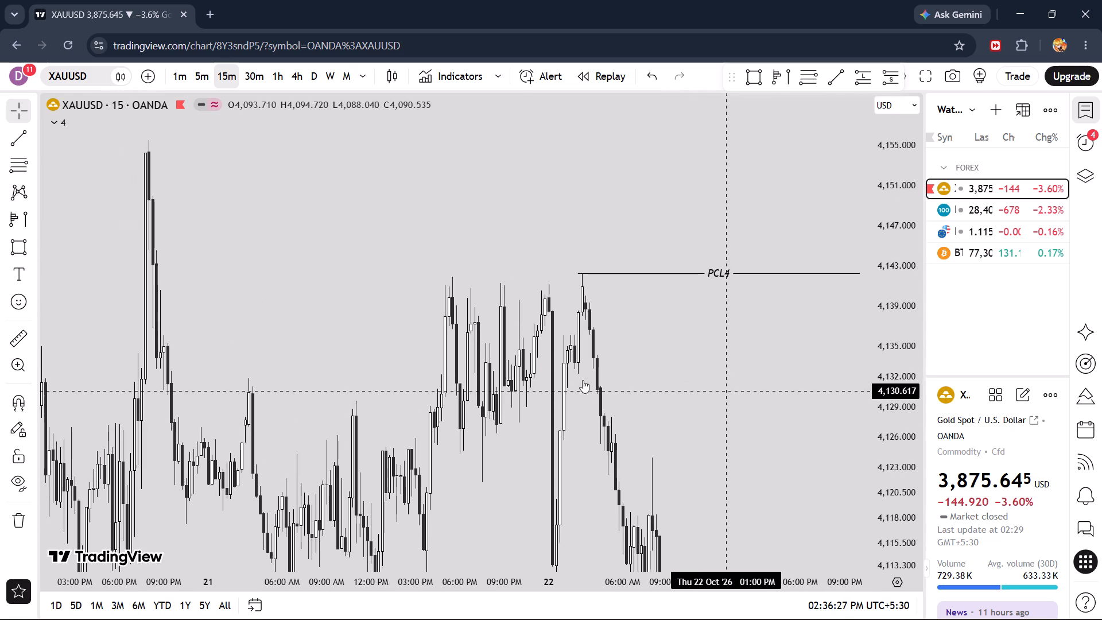
pyautogui.scroll(8, 558, 376)
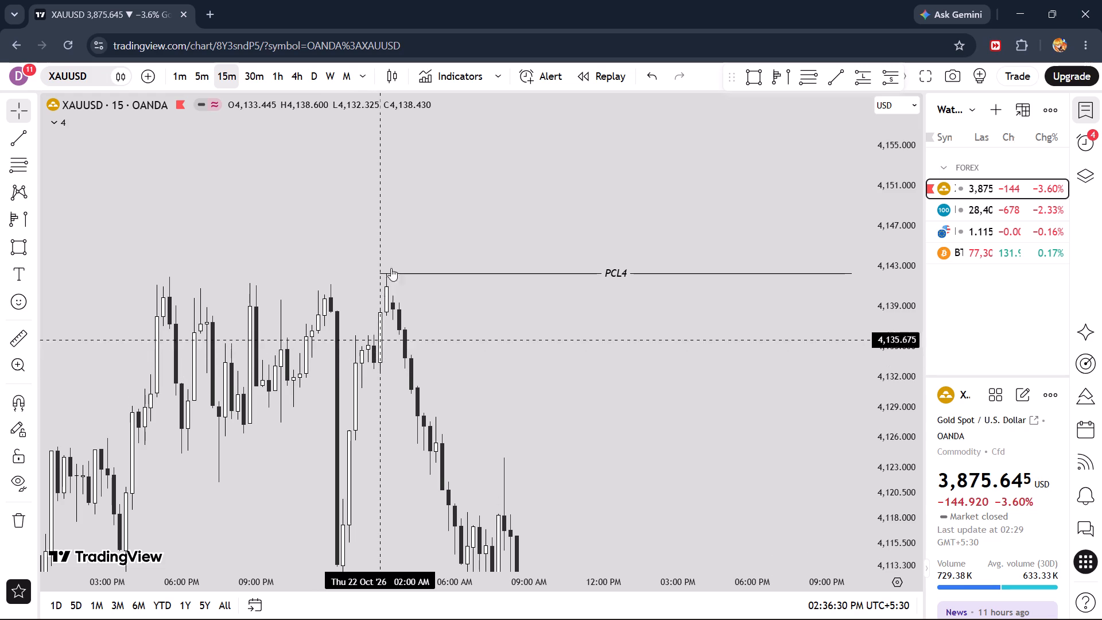
pyautogui.click(839, 72)
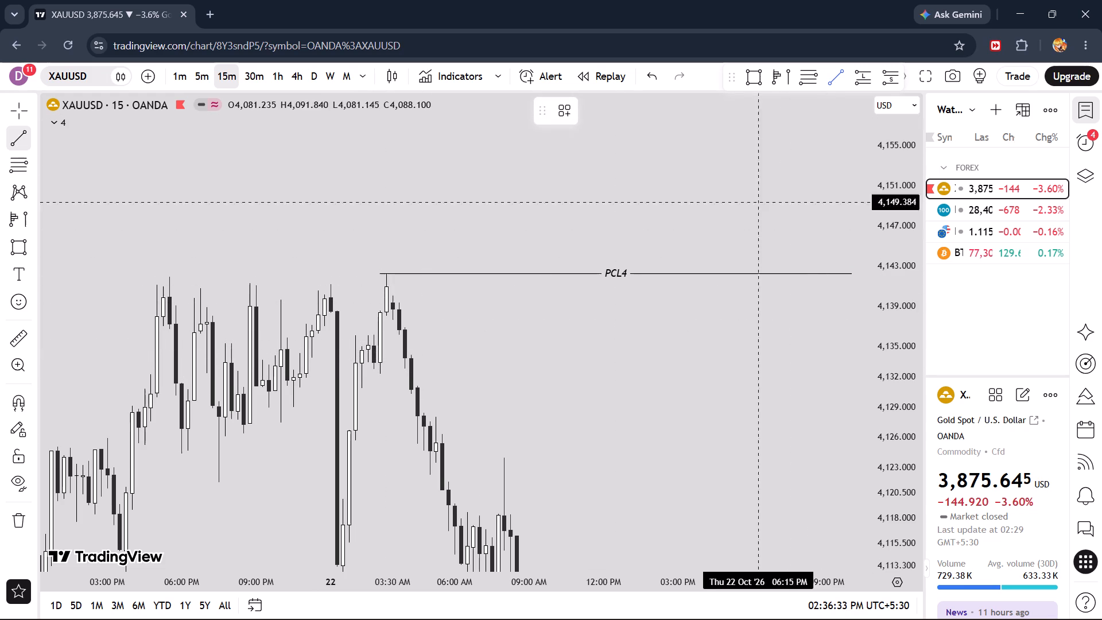
pyautogui.click(380, 373)
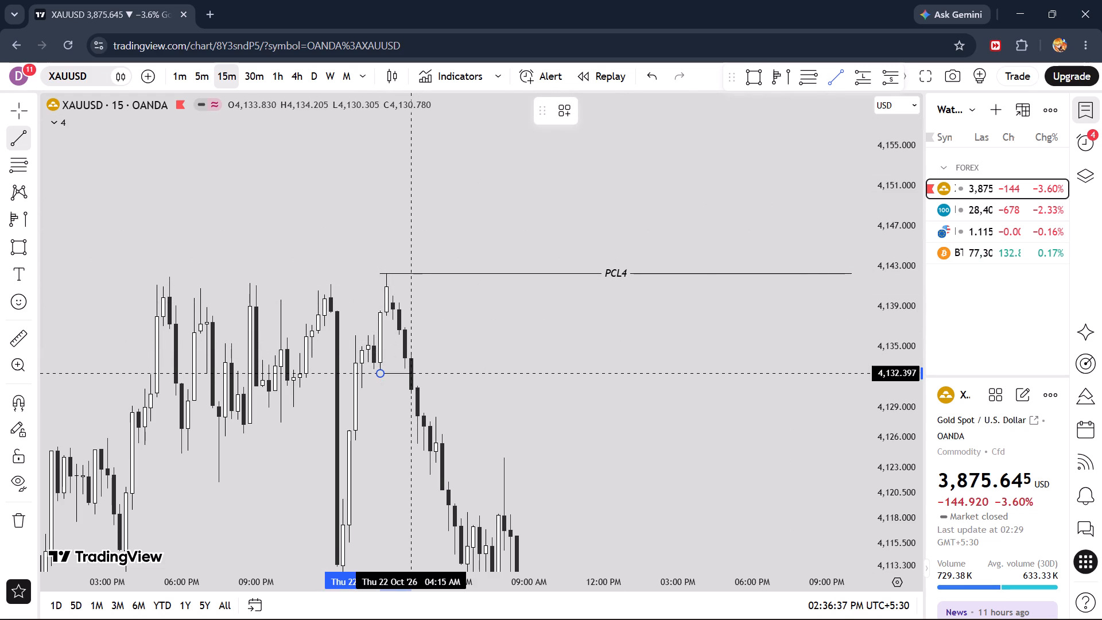
pyautogui.keyDown('shift'); pyautogui.click(414, 373); pyautogui.keyUp('shift')
# Apply the MSS drawing template to the short trend line at about 4,132.4.
pyautogui.click(564, 115)
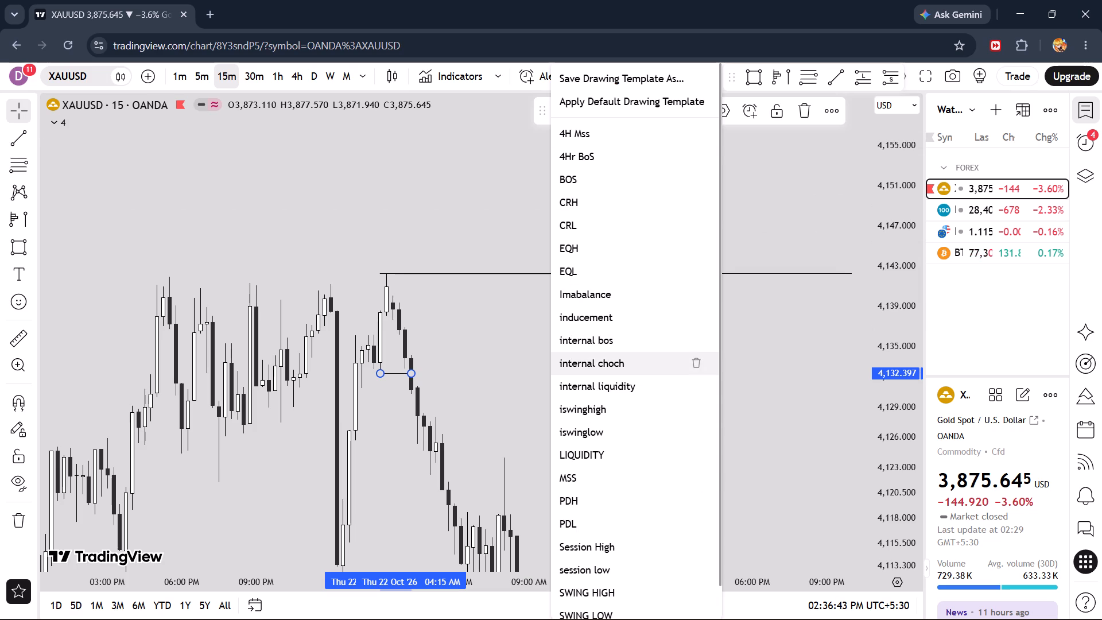
pyautogui.click(594, 478)
# Draw a short horizontal trend line at about 4,141.2 from the start of 22 October to the 2:15 AM candle.
pyautogui.moveTo(553, 431); pyautogui.dragTo(626, 301)
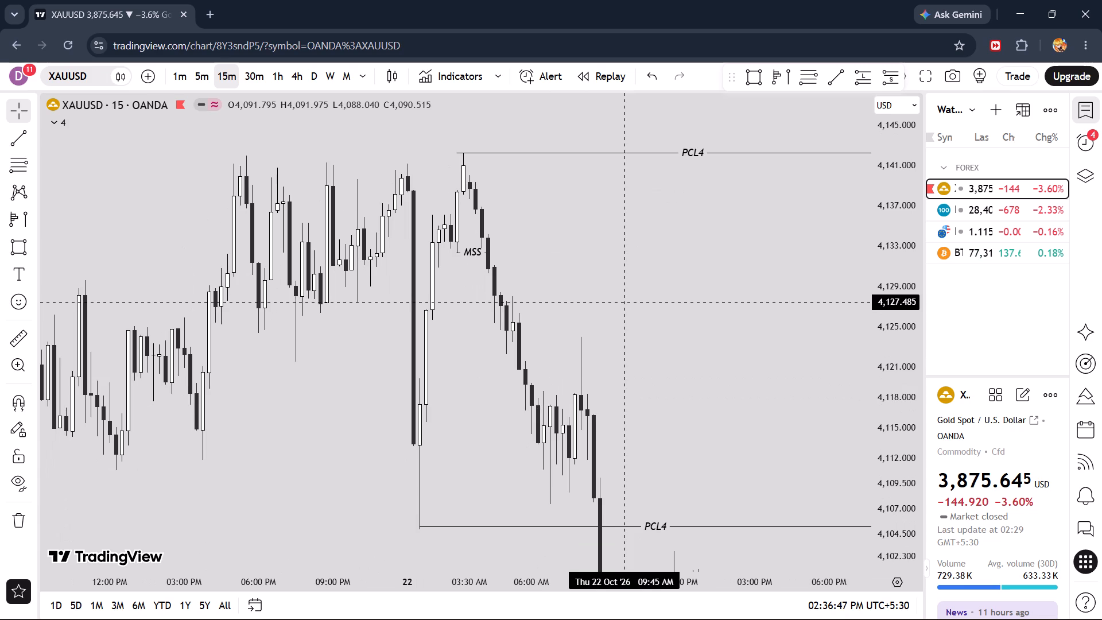
pyautogui.click(828, 87)
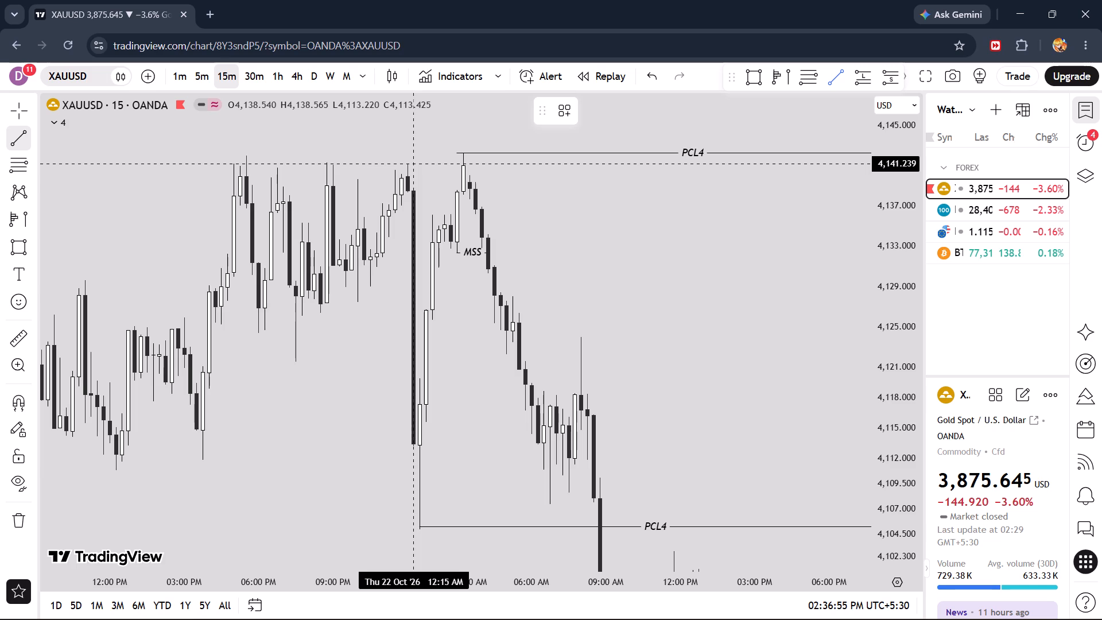
pyautogui.click(409, 163)
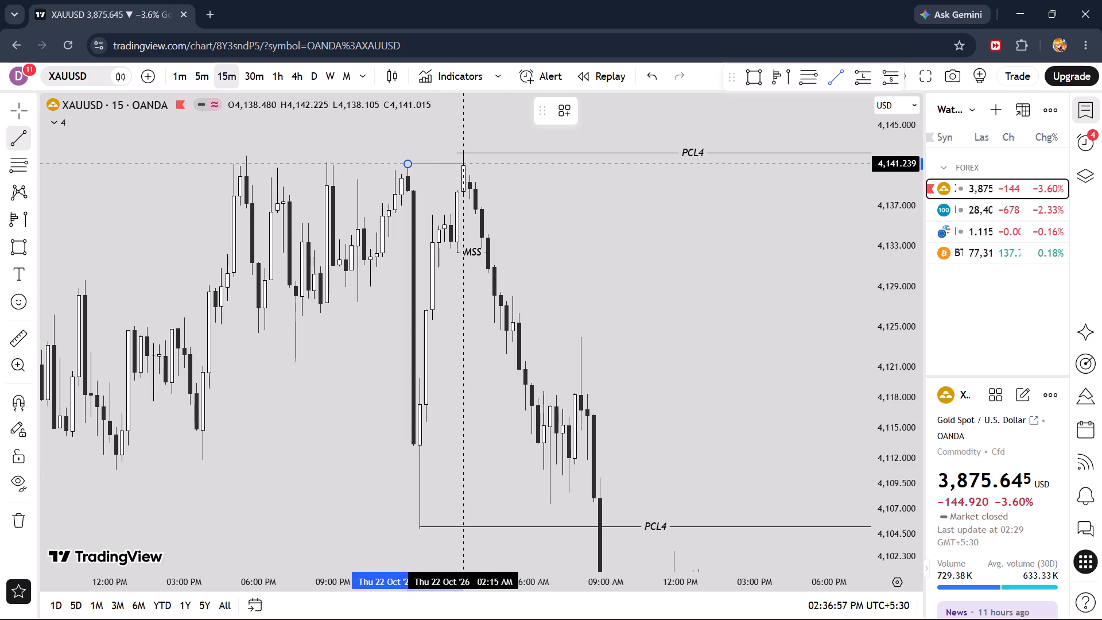
pyautogui.keyDown('shift'); pyautogui.click(463, 168); pyautogui.keyUp('shift')
# Label the short trend line at about 4,141.2 with X by applying the matching drawing template.
pyautogui.click(567, 110)
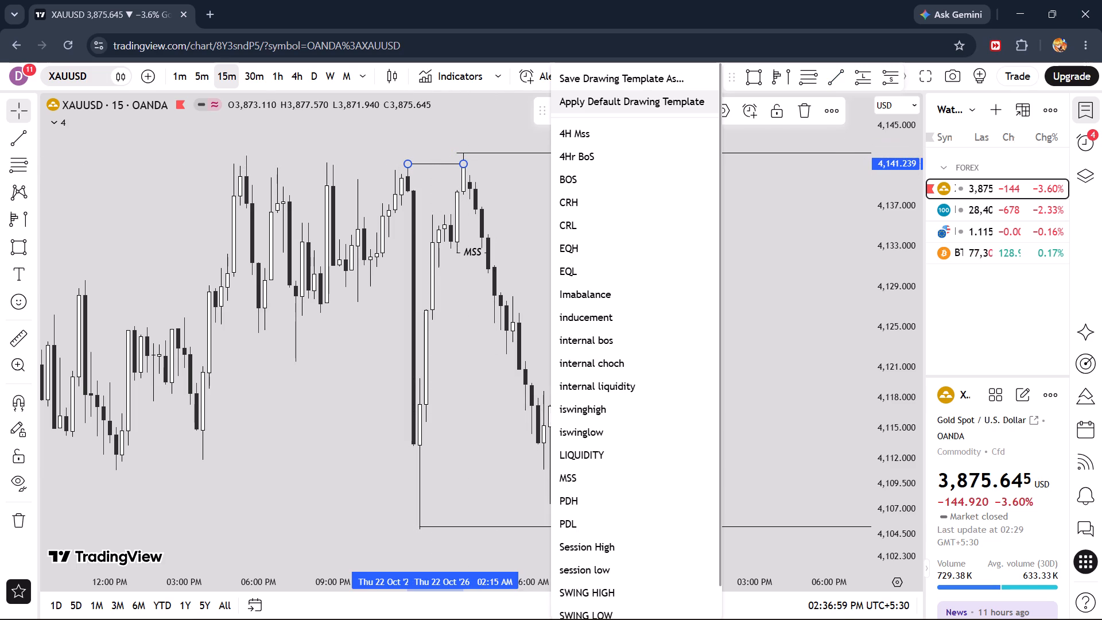
pyautogui.click(603, 447)
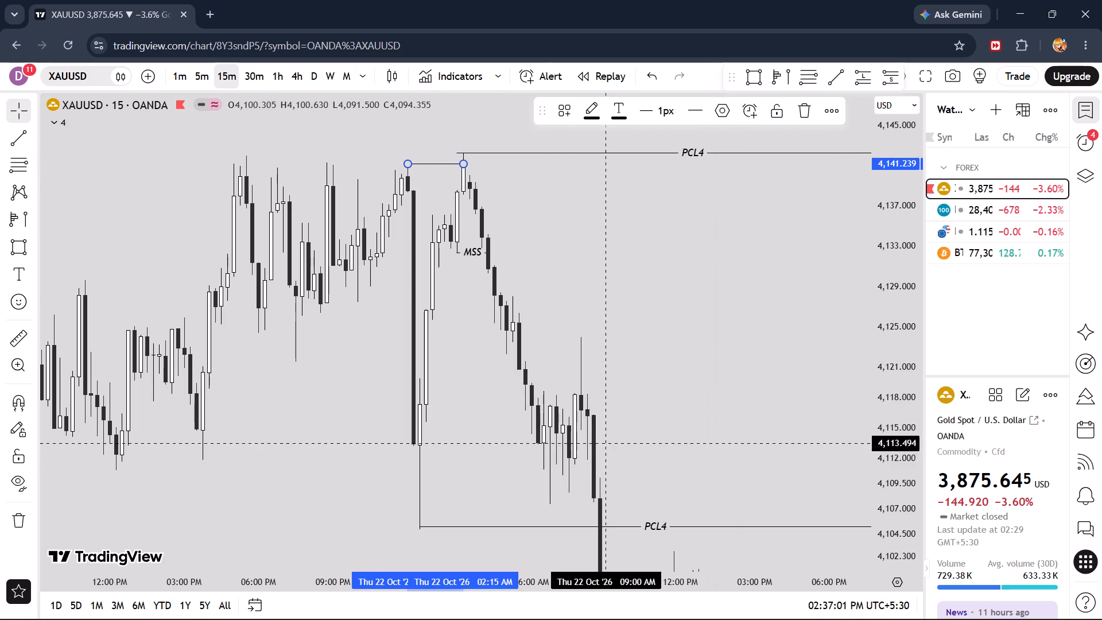
pyautogui.click(624, 235)
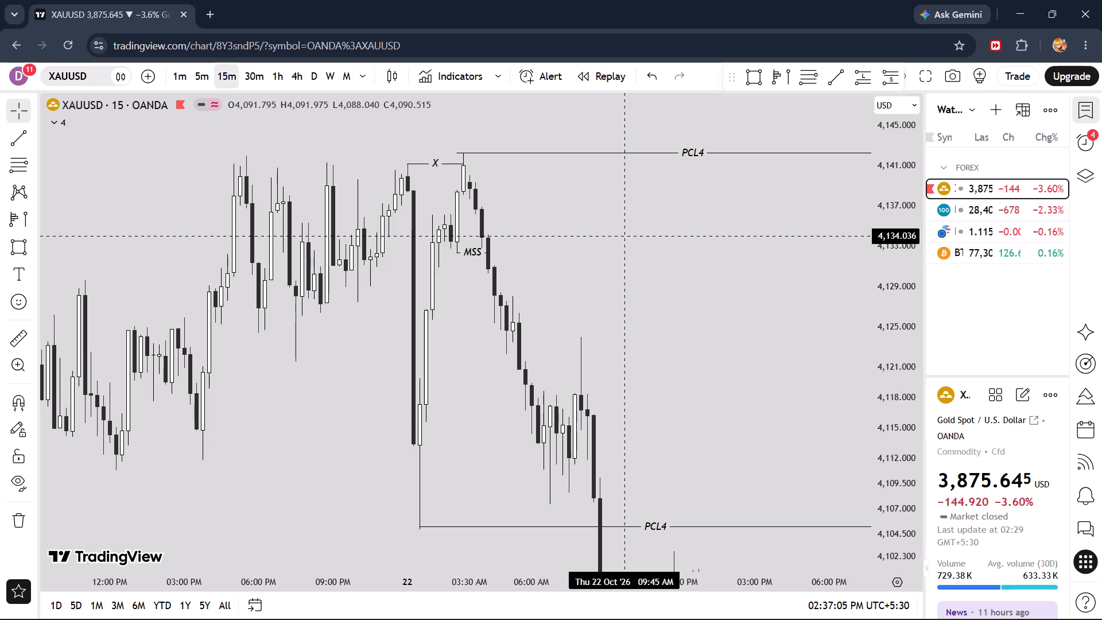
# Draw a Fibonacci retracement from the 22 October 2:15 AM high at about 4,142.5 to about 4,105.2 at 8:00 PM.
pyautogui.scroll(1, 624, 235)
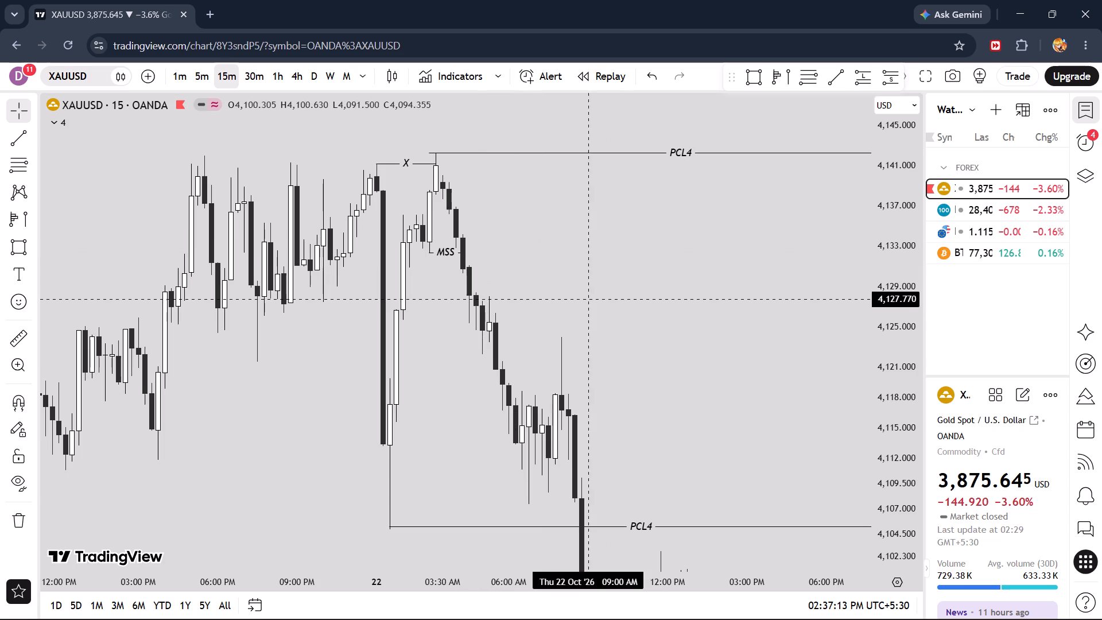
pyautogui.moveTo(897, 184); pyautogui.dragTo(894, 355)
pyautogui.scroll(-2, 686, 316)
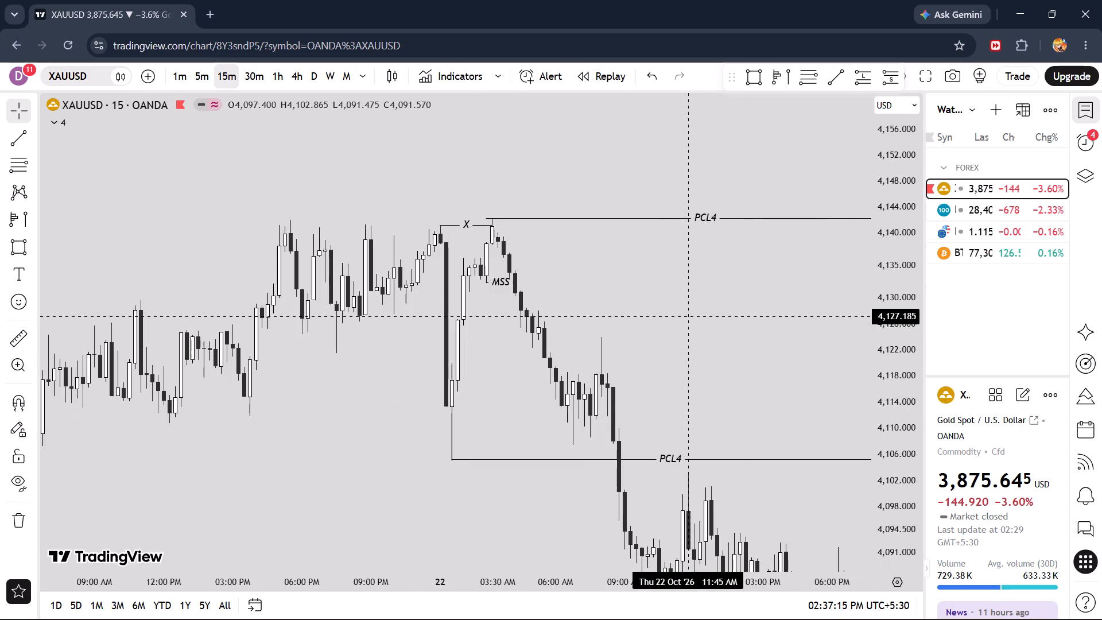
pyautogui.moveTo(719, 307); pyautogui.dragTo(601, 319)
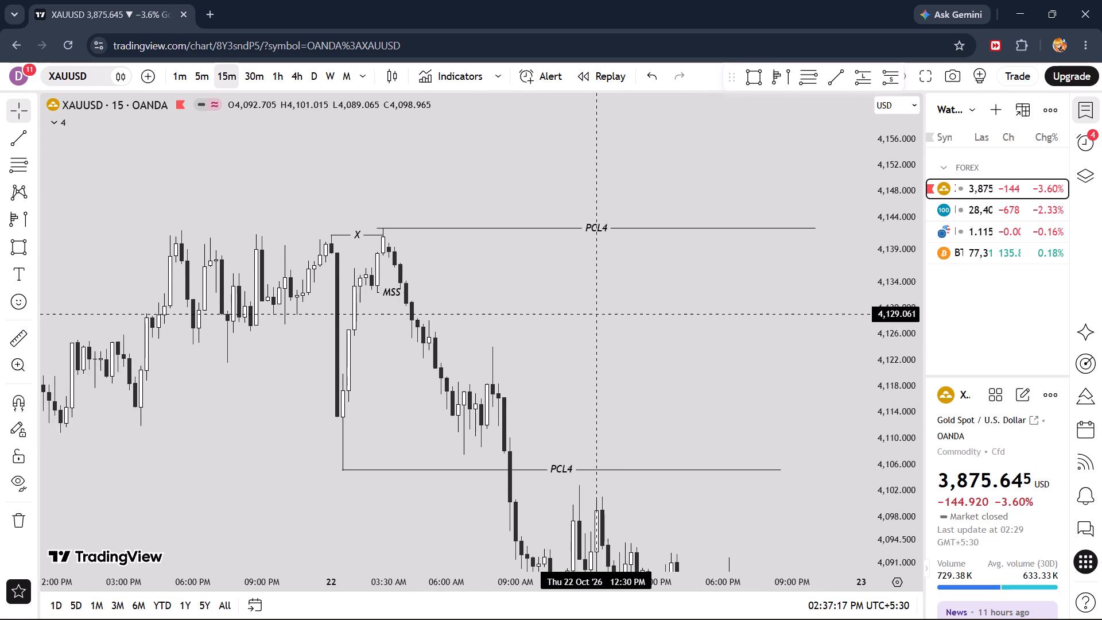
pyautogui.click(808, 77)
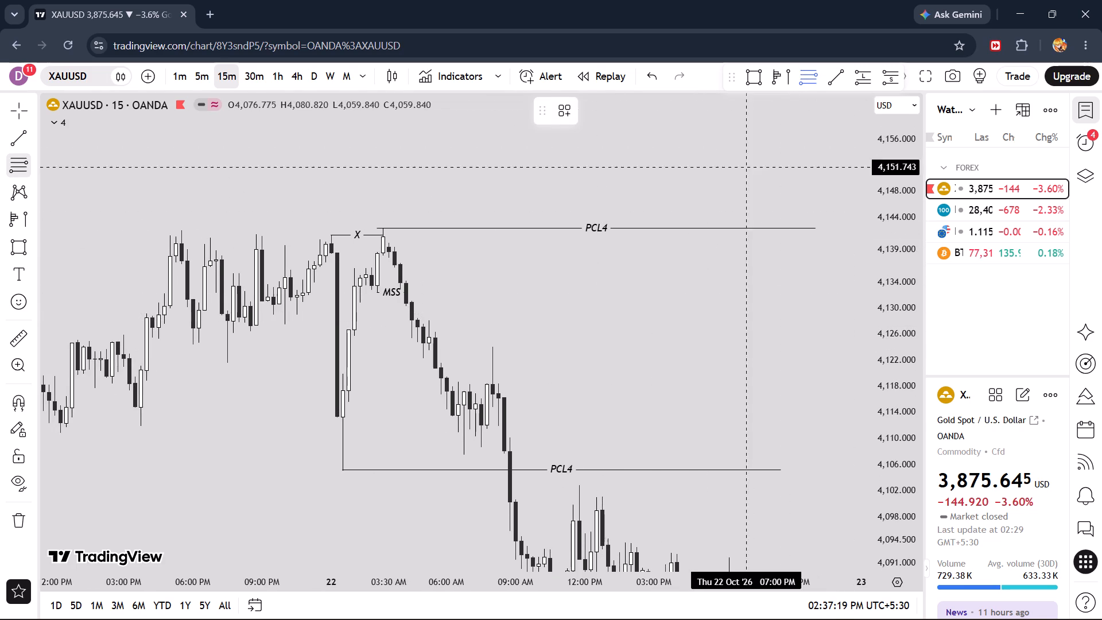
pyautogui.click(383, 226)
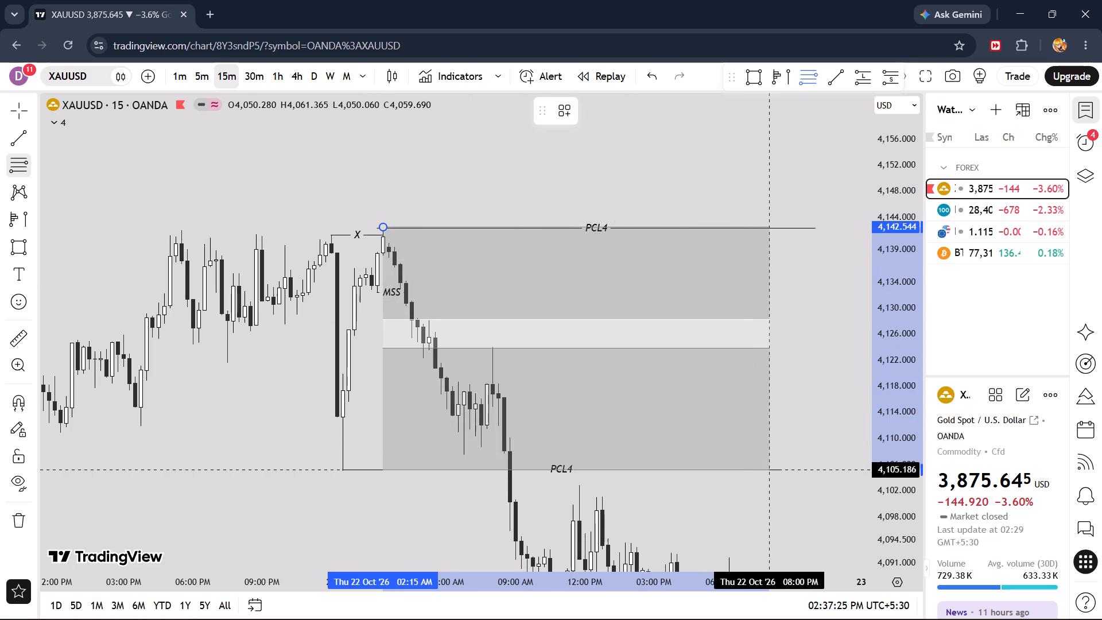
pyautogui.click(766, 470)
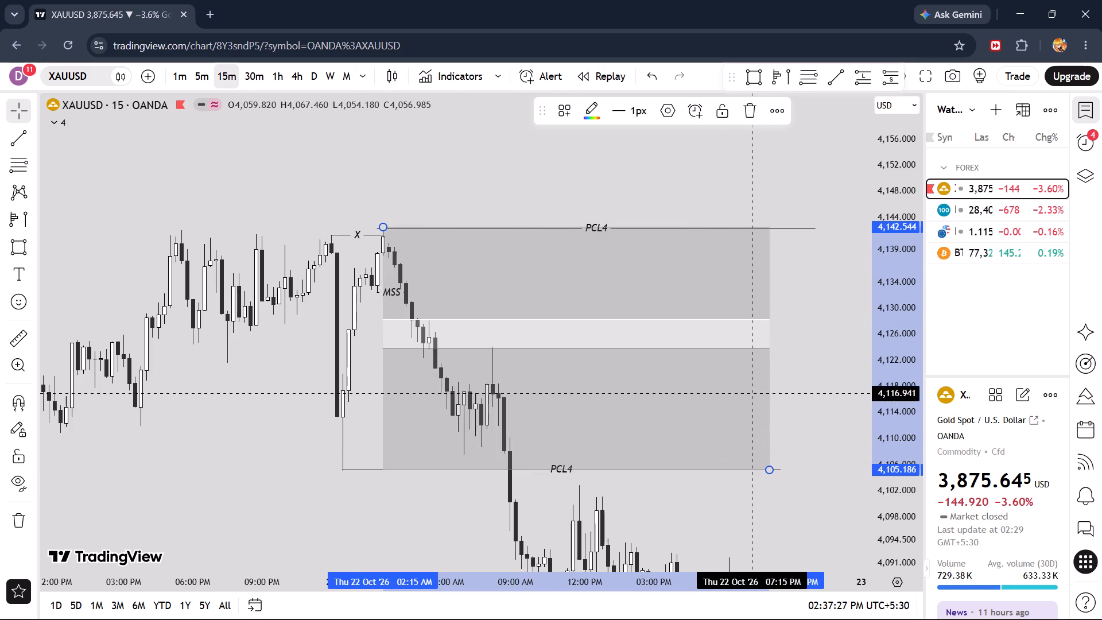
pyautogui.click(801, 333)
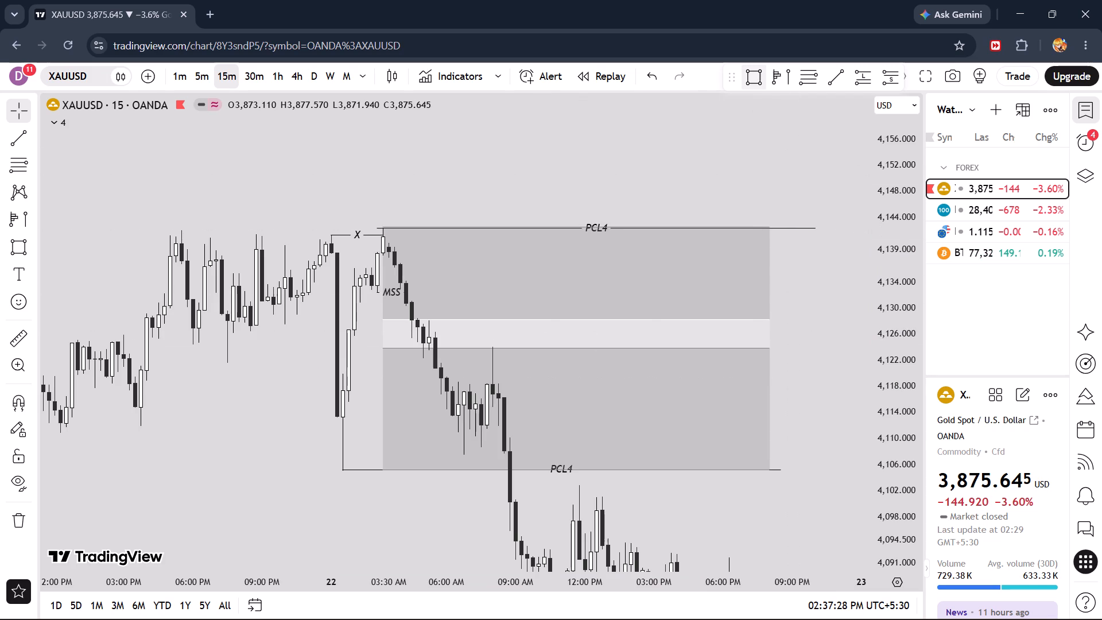
# Draw a rectangle over the light Fibonacci band, about 4,128.3 to 4,123.3, from 22 October 5:15 AM to 11:30 AM.
pyautogui.click(755, 76)
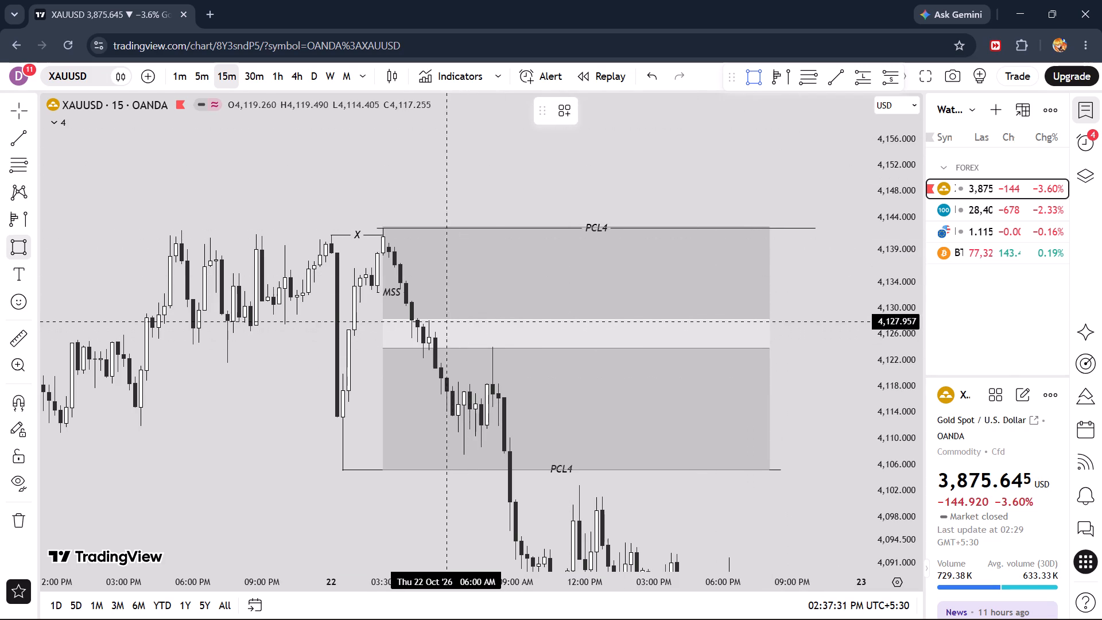
pyautogui.click(428, 319)
pyautogui.click(447, 351)
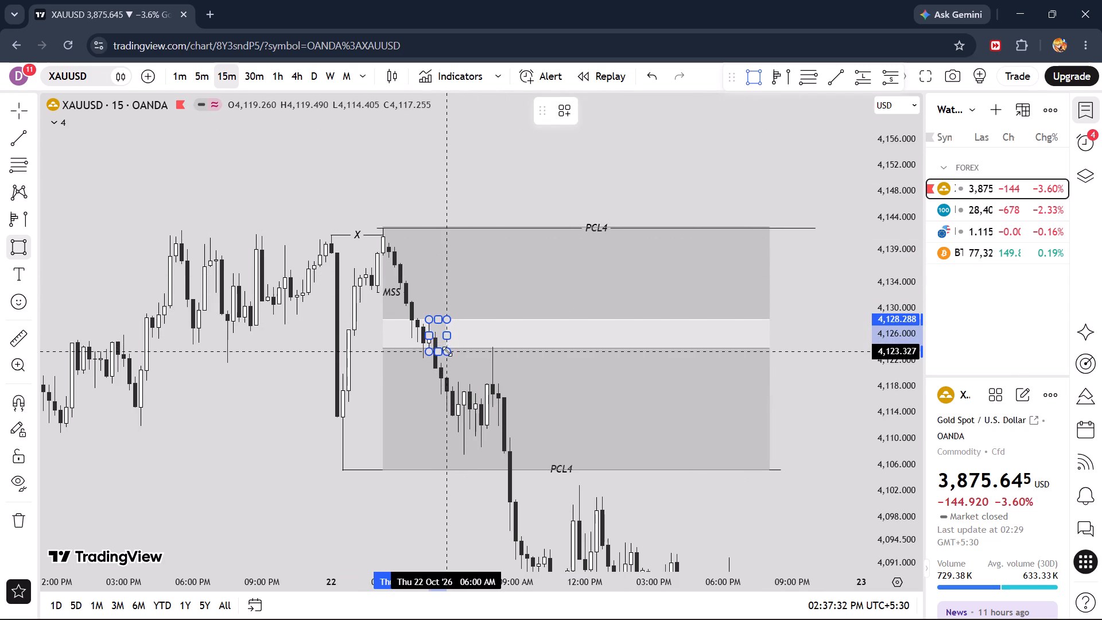
pyautogui.moveTo(444, 337); pyautogui.dragTo(517, 336)
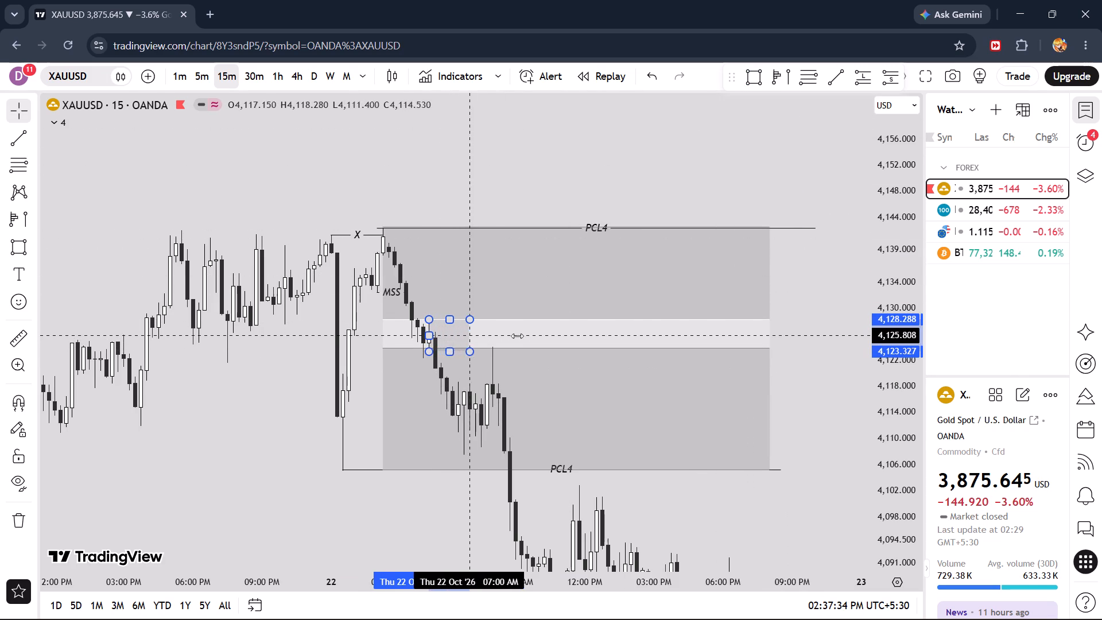
pyautogui.moveTo(517, 336); pyautogui.dragTo(571, 336)
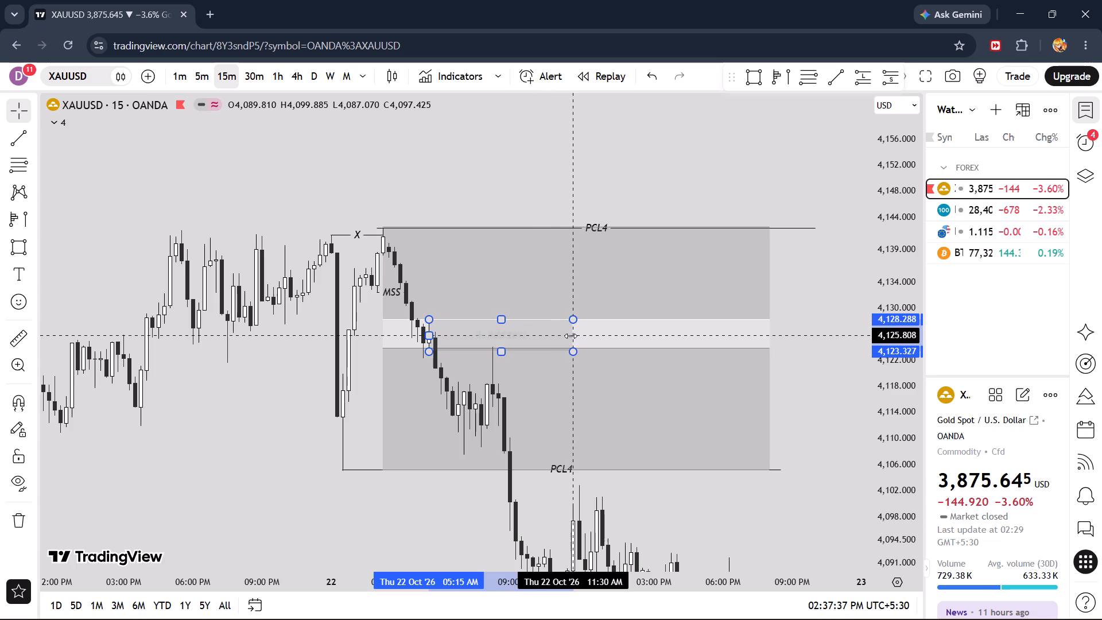
# Apply the Bearish drawing template to the rectangle between about 4,128.3 and 4,123.3.
pyautogui.click(566, 111)
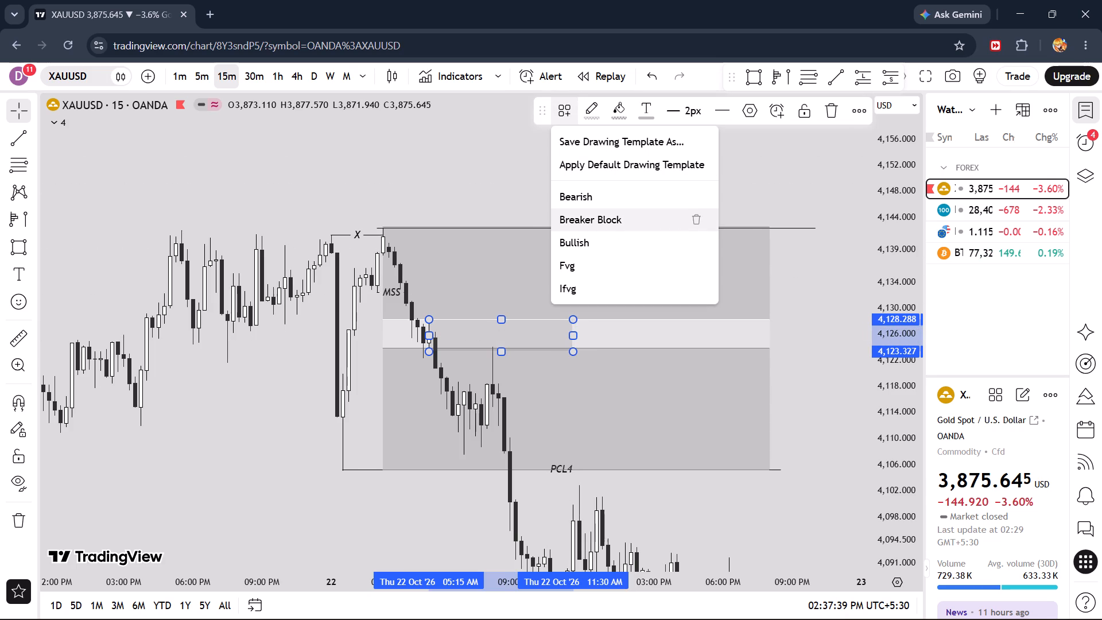
pyautogui.click(583, 199)
pyautogui.click(441, 175)
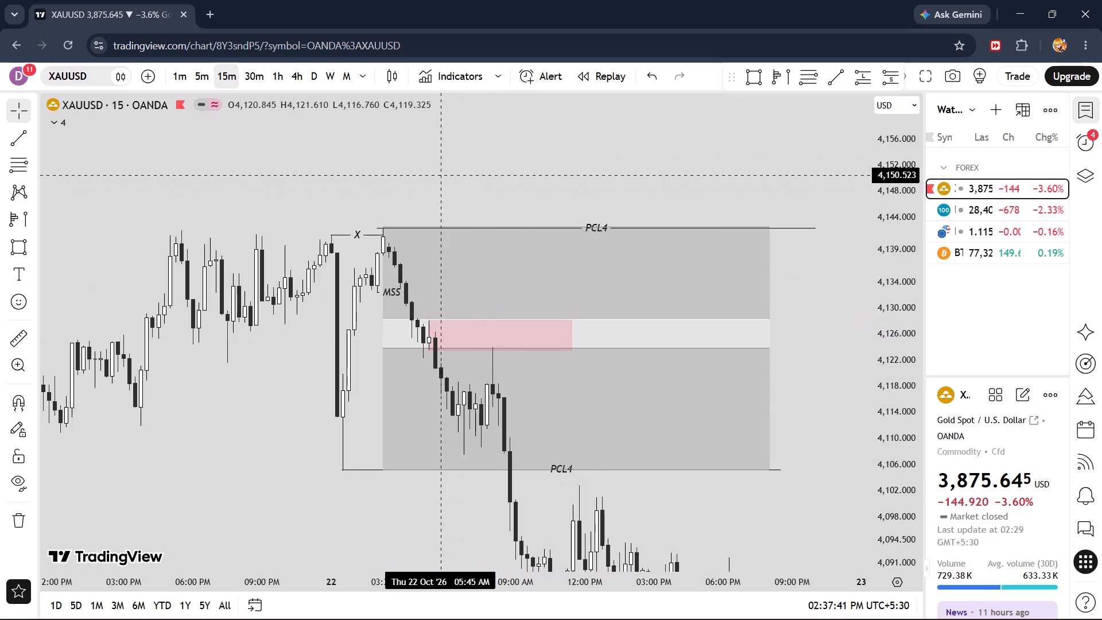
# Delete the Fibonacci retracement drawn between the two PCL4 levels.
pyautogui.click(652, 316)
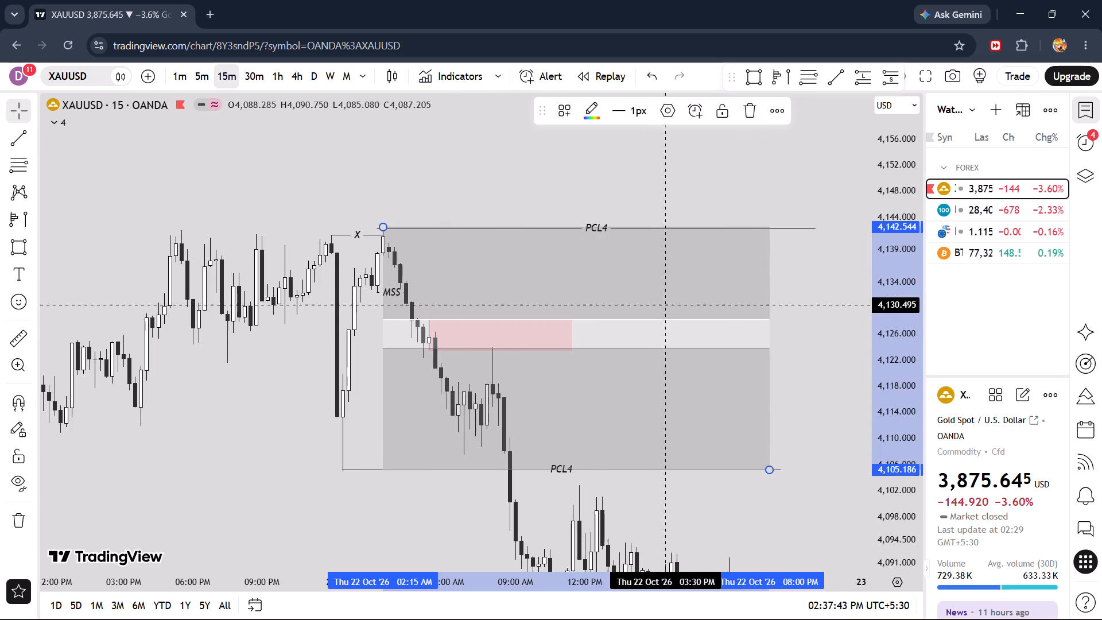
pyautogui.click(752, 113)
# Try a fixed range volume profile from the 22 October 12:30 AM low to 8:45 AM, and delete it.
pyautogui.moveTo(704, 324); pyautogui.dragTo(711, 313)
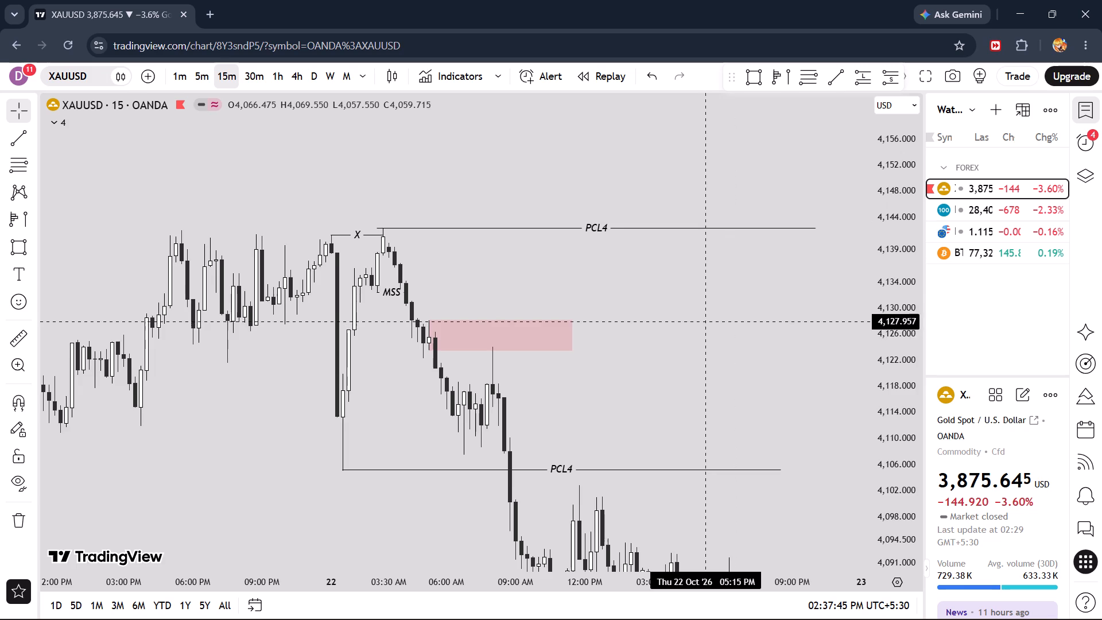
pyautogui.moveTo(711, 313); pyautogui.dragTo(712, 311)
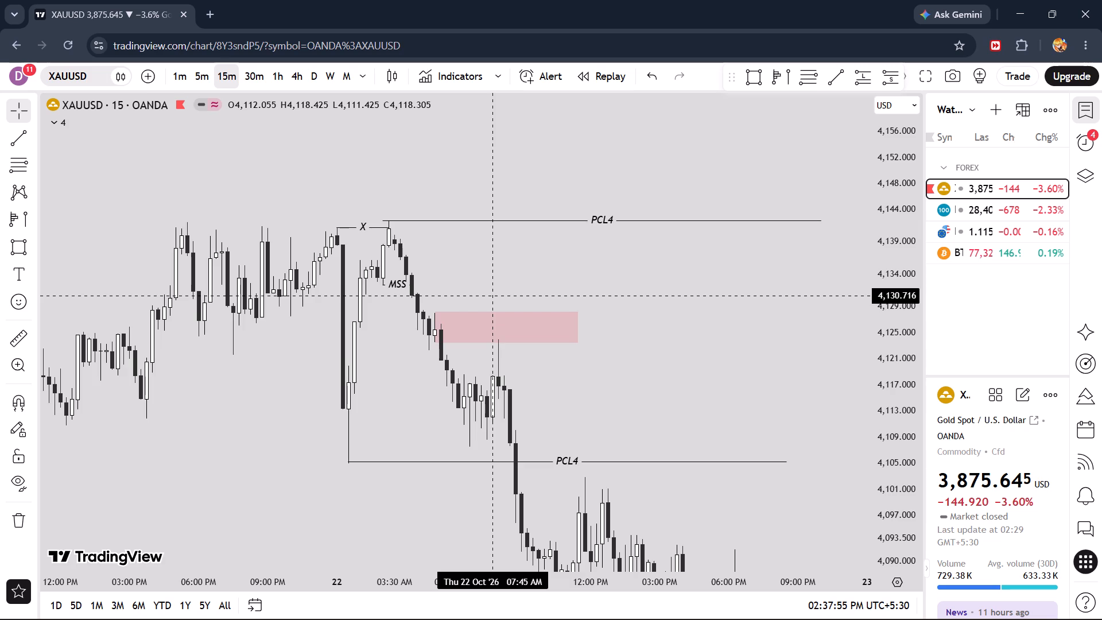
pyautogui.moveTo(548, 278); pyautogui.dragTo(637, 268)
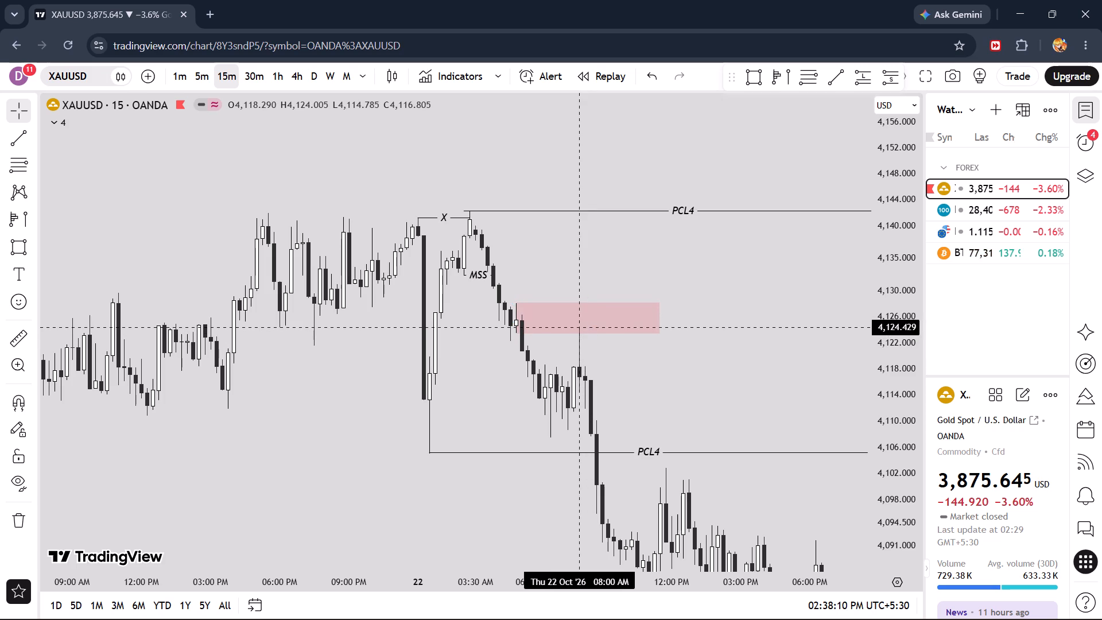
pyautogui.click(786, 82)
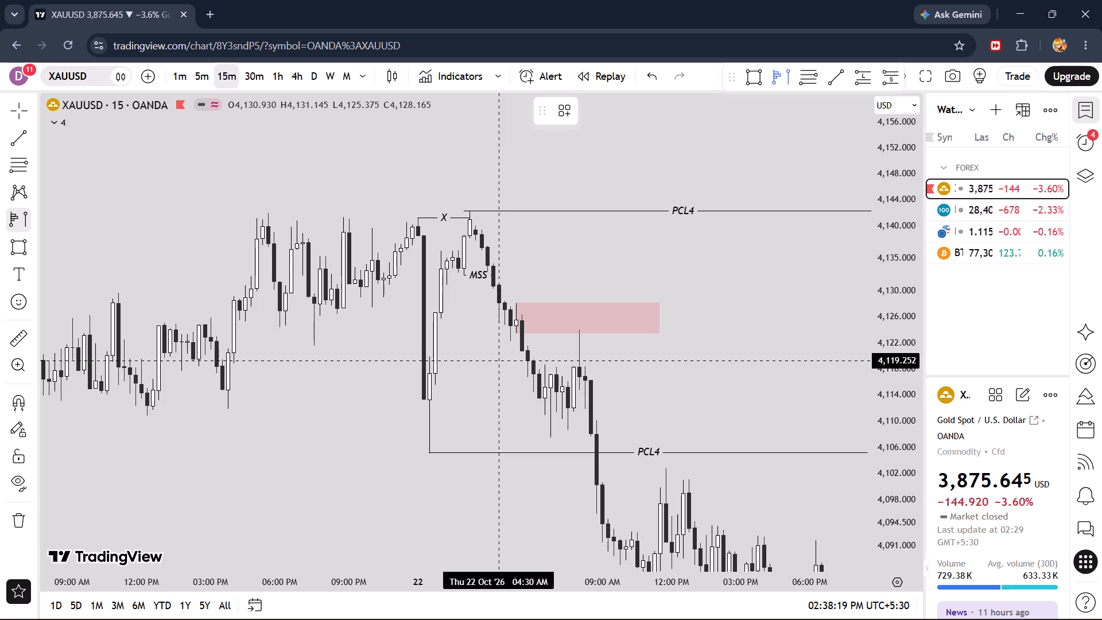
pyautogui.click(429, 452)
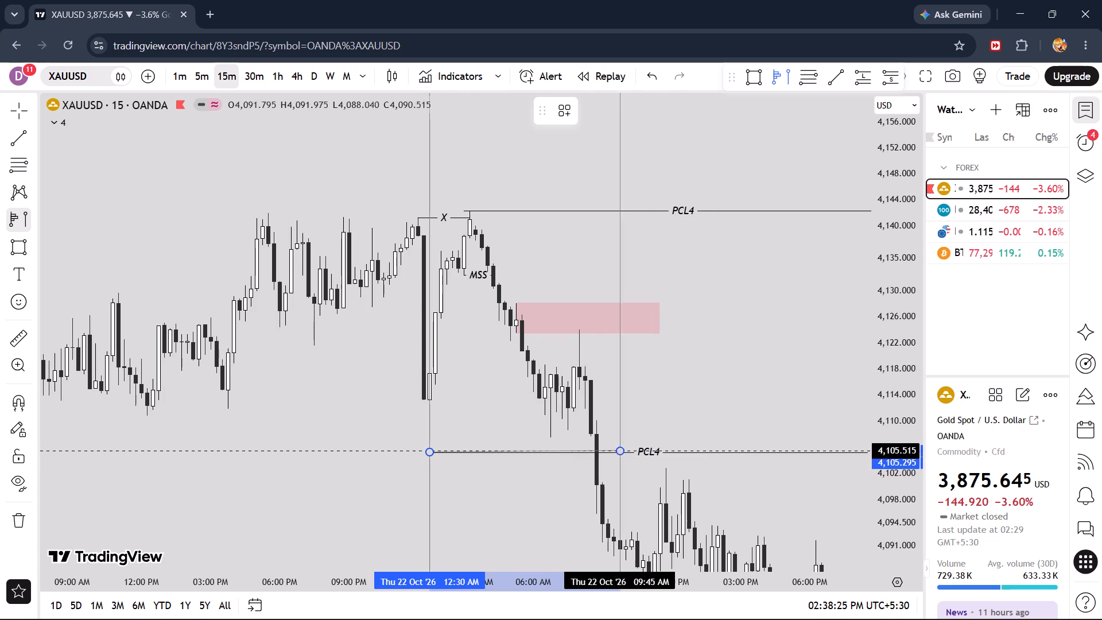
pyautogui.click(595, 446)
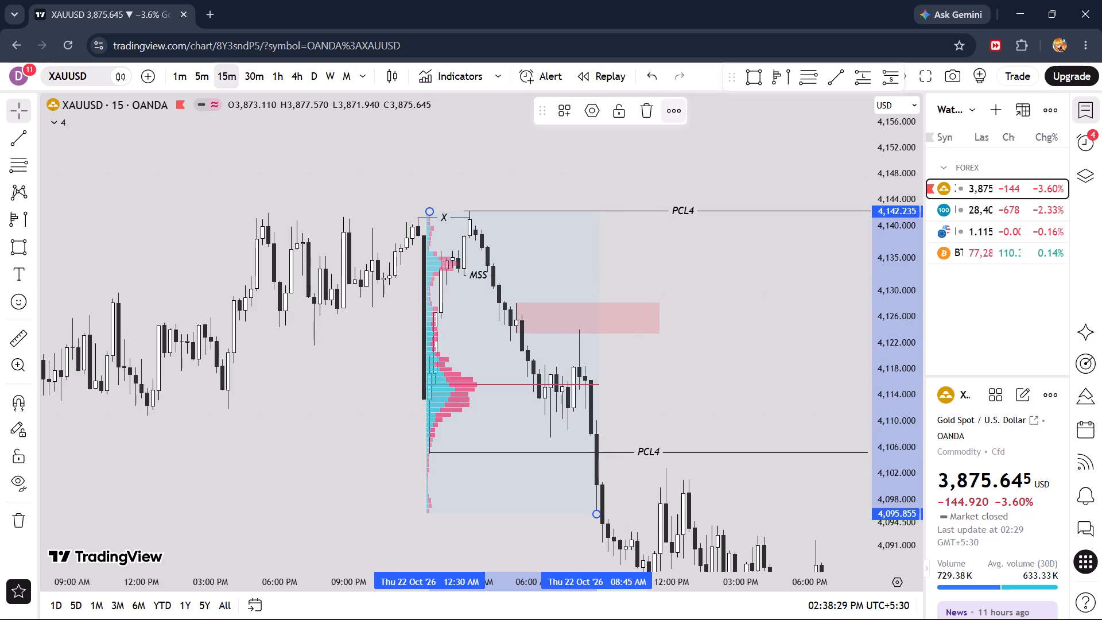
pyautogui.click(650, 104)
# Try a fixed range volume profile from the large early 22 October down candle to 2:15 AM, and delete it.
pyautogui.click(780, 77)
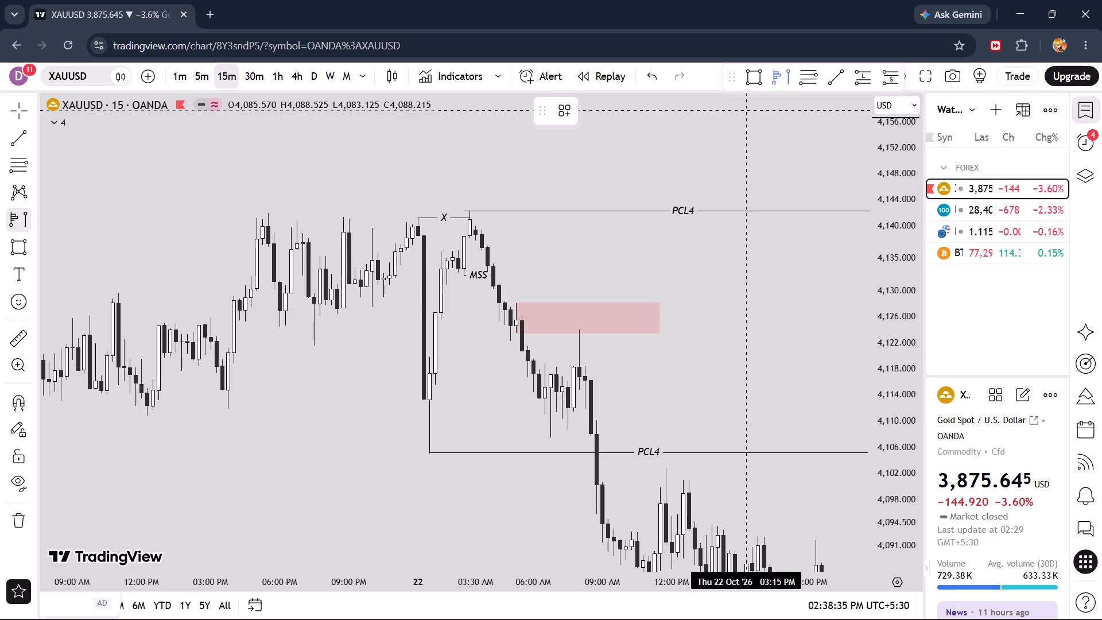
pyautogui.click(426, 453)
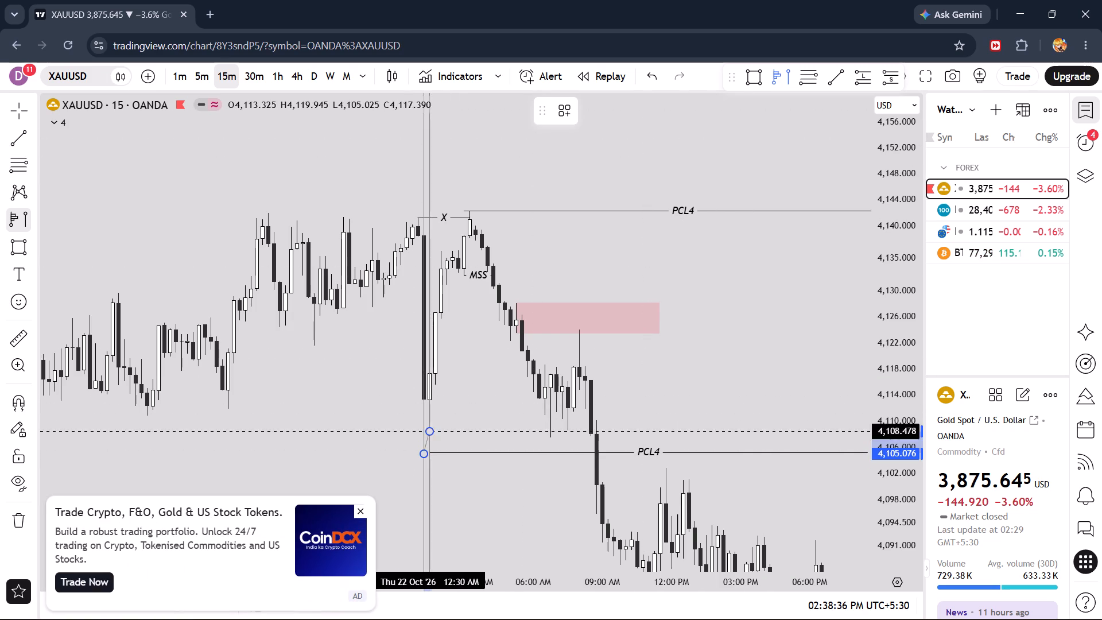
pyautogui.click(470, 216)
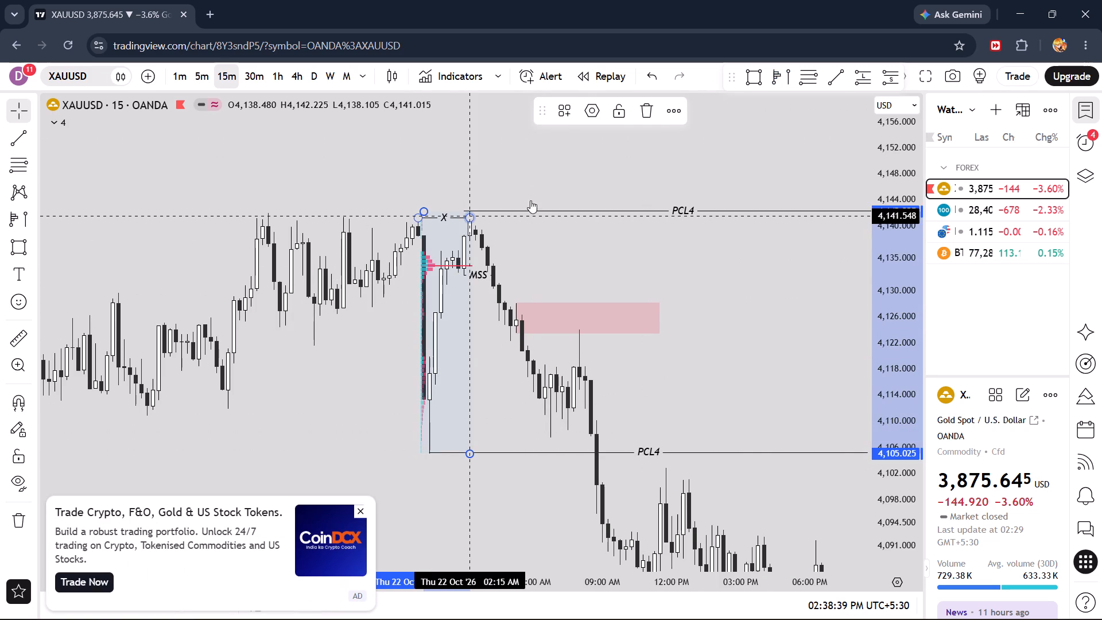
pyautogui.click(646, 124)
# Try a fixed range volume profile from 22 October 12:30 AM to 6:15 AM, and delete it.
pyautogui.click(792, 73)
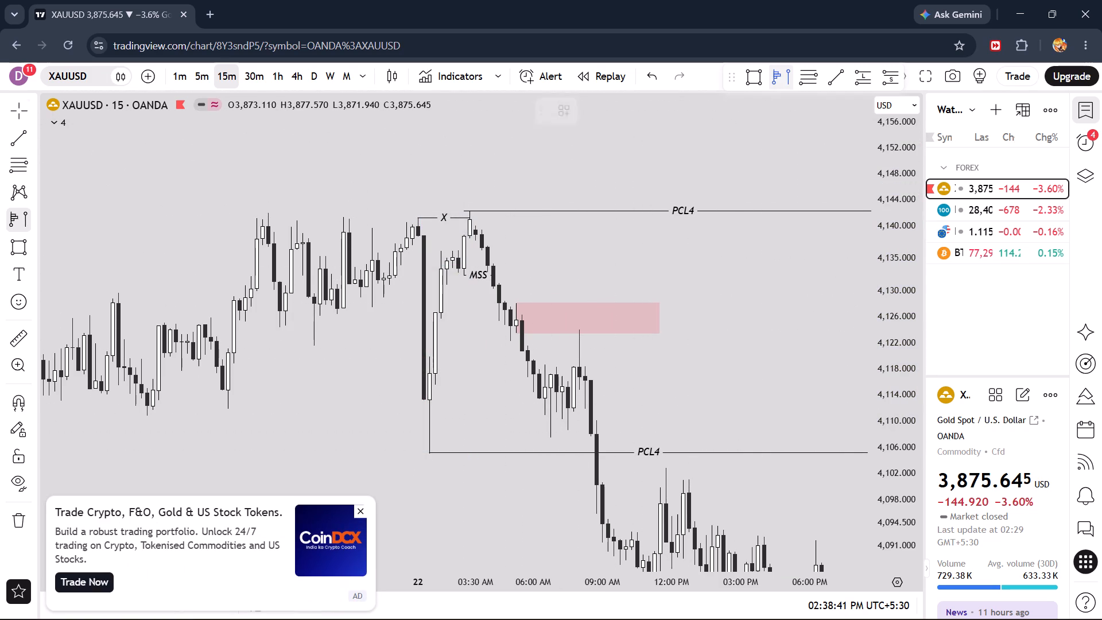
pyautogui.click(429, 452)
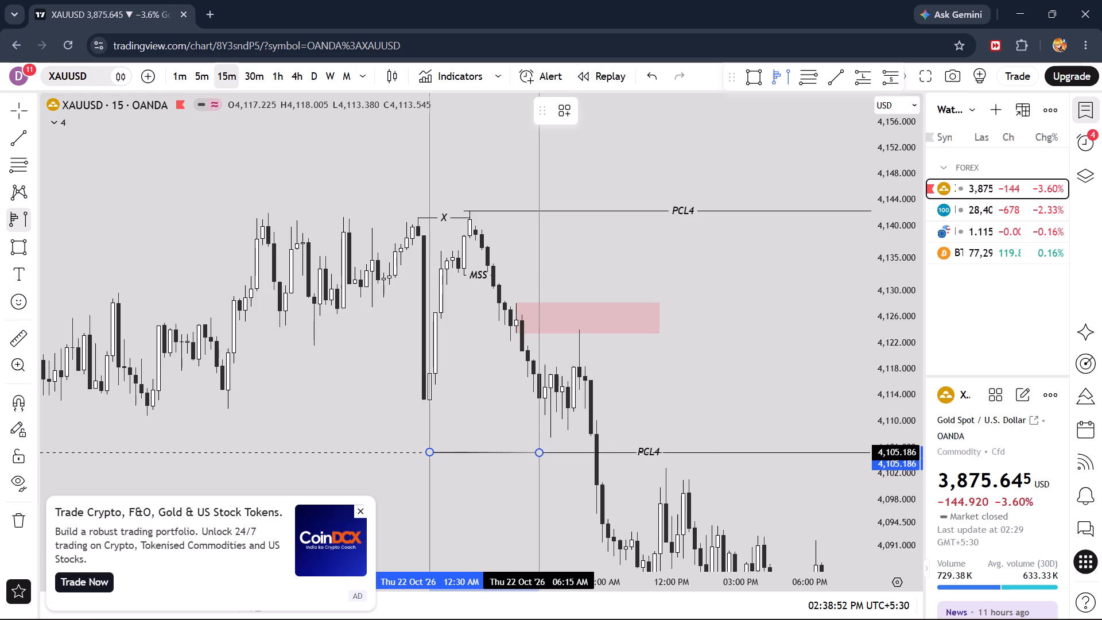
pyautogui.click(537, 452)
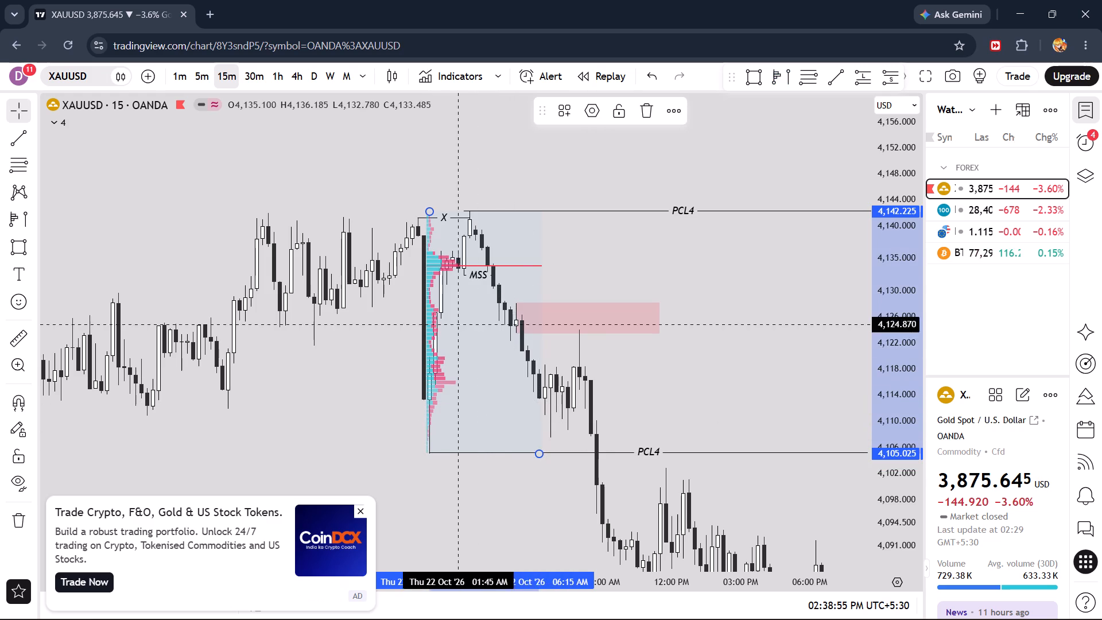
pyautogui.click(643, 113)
# Dismiss the advertisement covering part of the chart.
pyautogui.moveTo(552, 162); pyautogui.dragTo(613, 156)
pyautogui.click(362, 507)
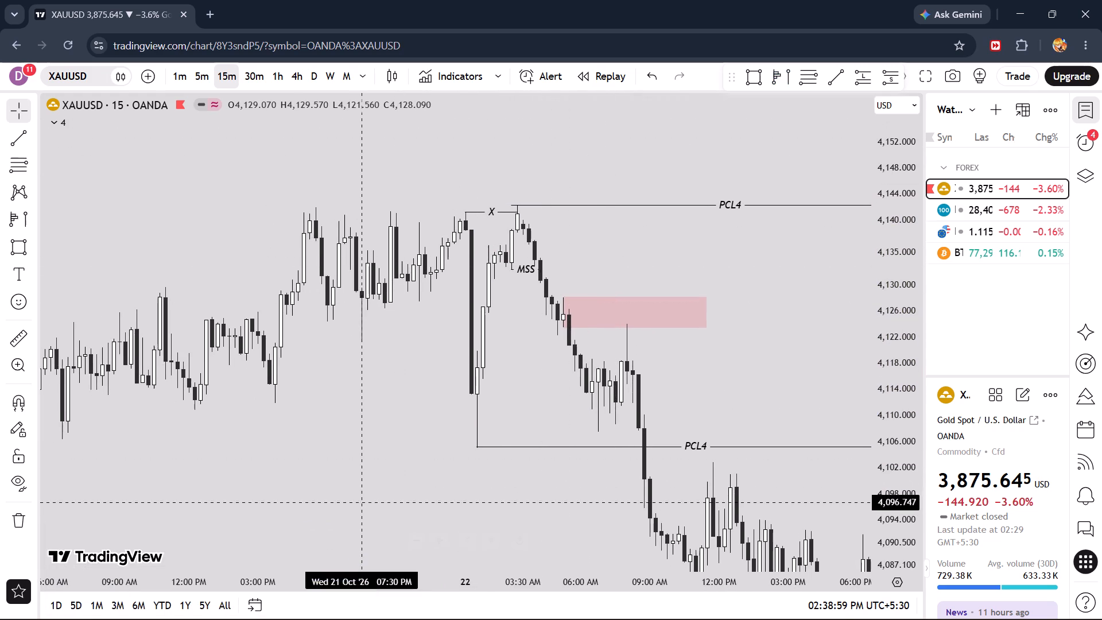
# Draw a rectangle just below the pink zone, 22 October 5:15 AM to about 9:15 AM, about 4,123.8 to 4,121.5, and apply the unfilled thin-outline template.
pyautogui.moveTo(717, 204); pyautogui.dragTo(723, 205)
pyautogui.click(695, 247)
pyautogui.moveTo(712, 254); pyautogui.dragTo(641, 245)
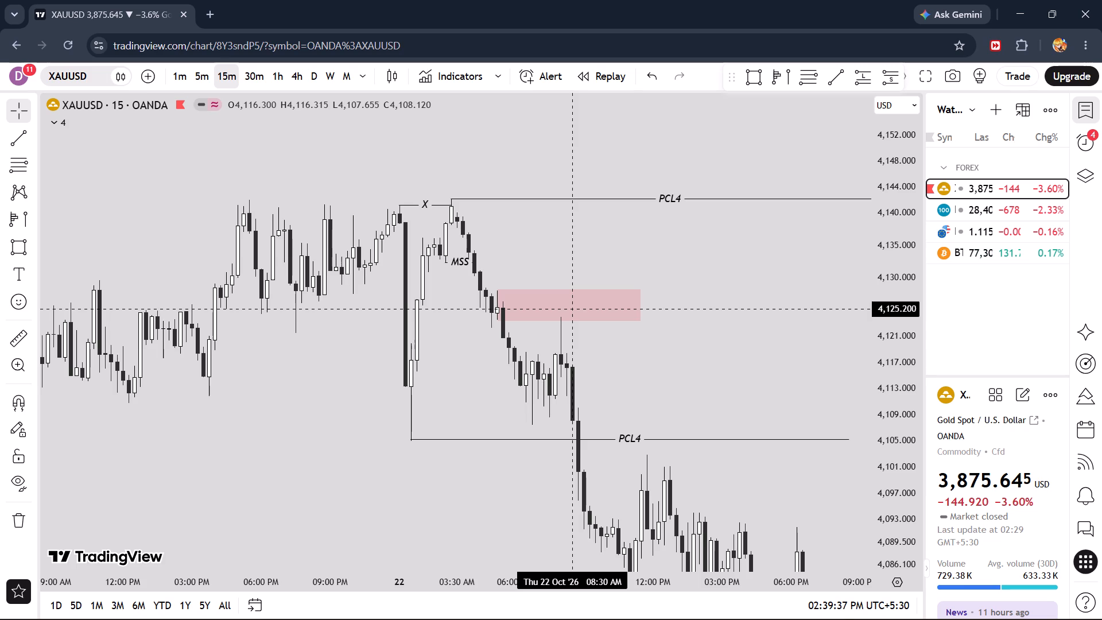
pyautogui.click(752, 71)
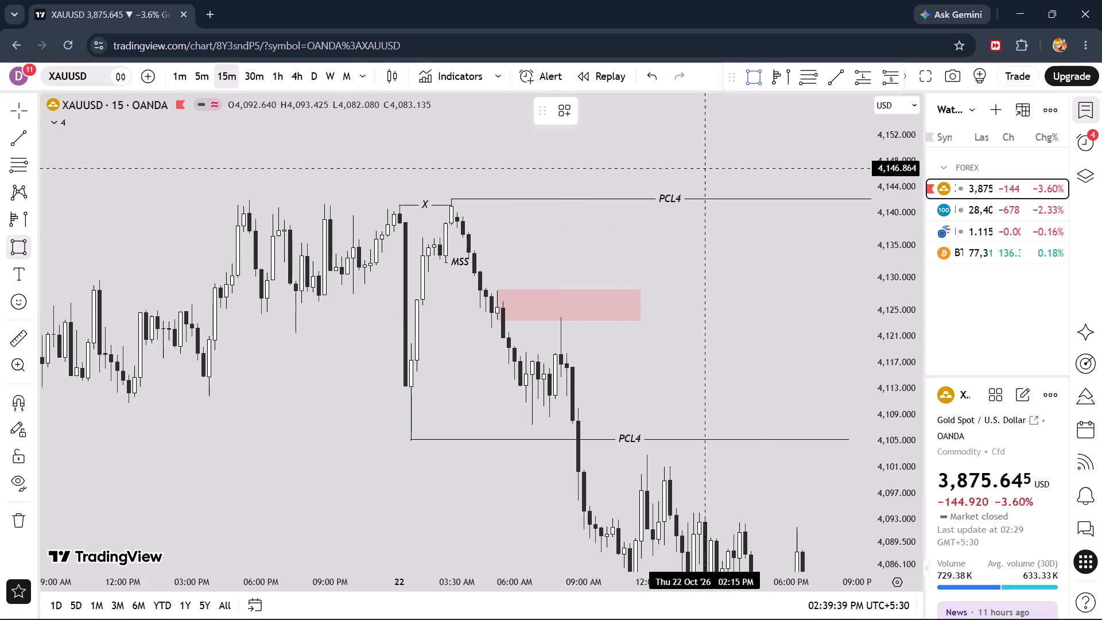
pyautogui.click(495, 318)
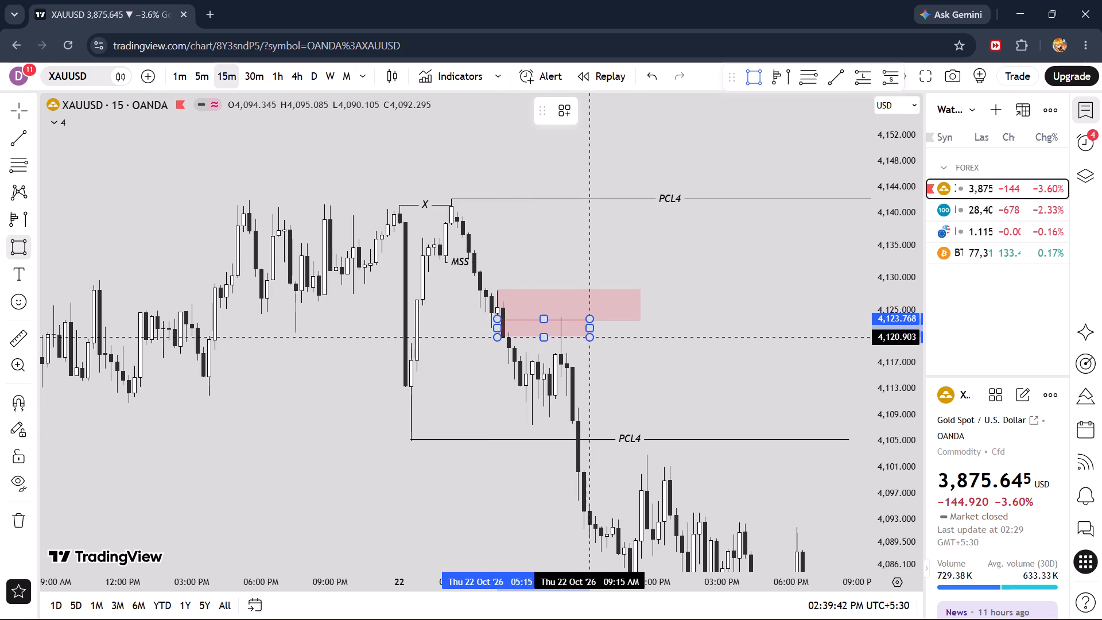
pyautogui.click(592, 333)
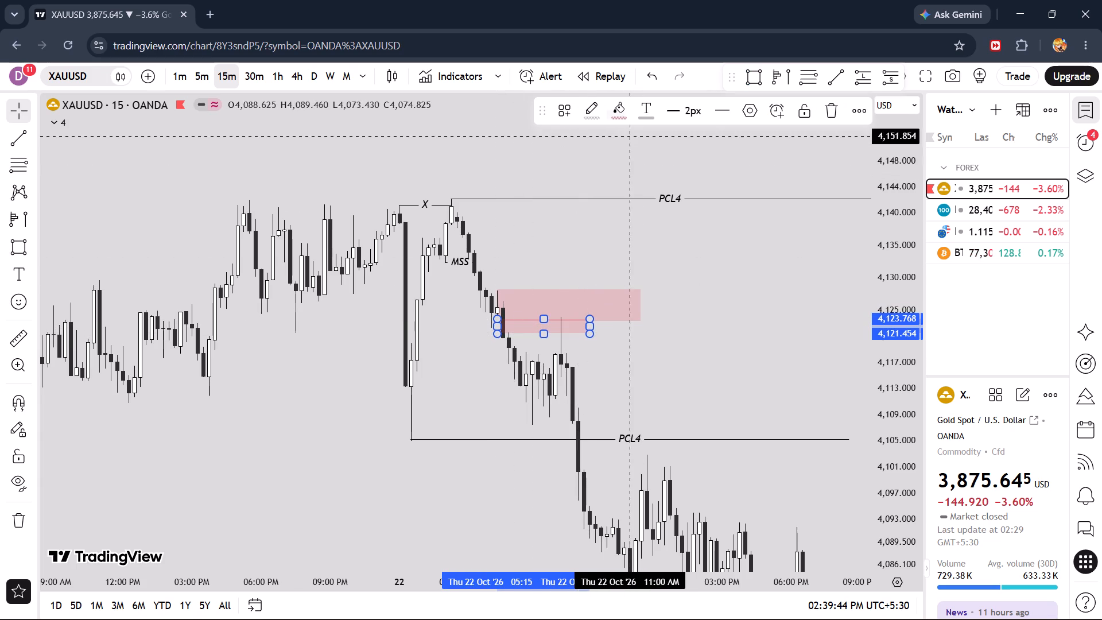
pyautogui.click(567, 110)
pyautogui.click(588, 266)
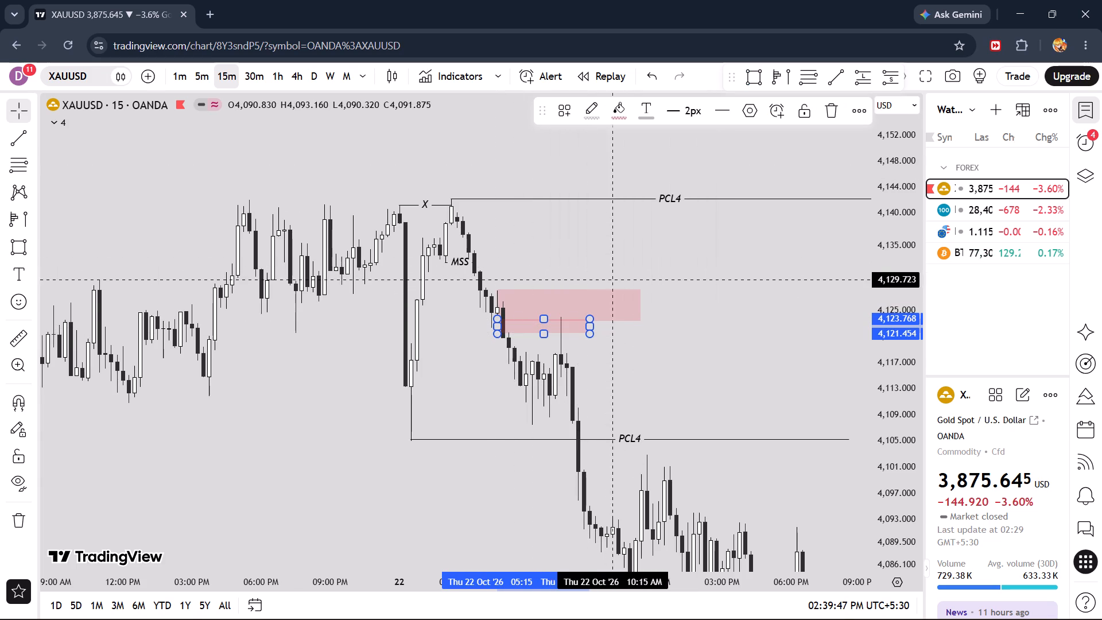
pyautogui.click(712, 303)
pyautogui.moveTo(712, 303); pyautogui.dragTo(689, 233)
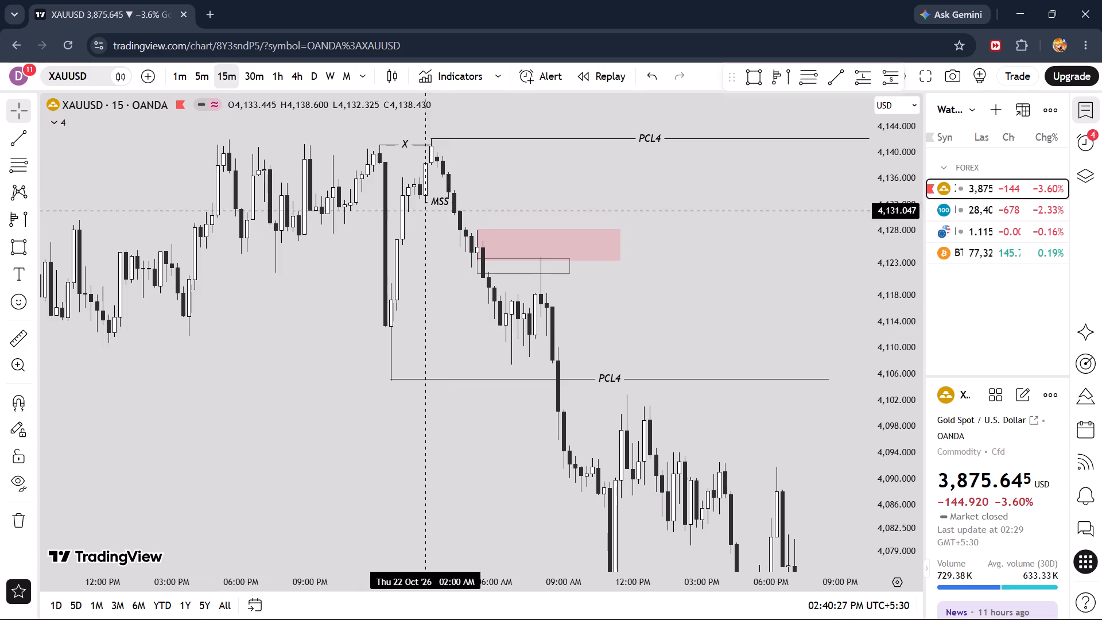
# Switch the chart to the 4-hour timeframe and examine the price structure leading into and following the marked 22 October levels.
pyautogui.click(297, 73)
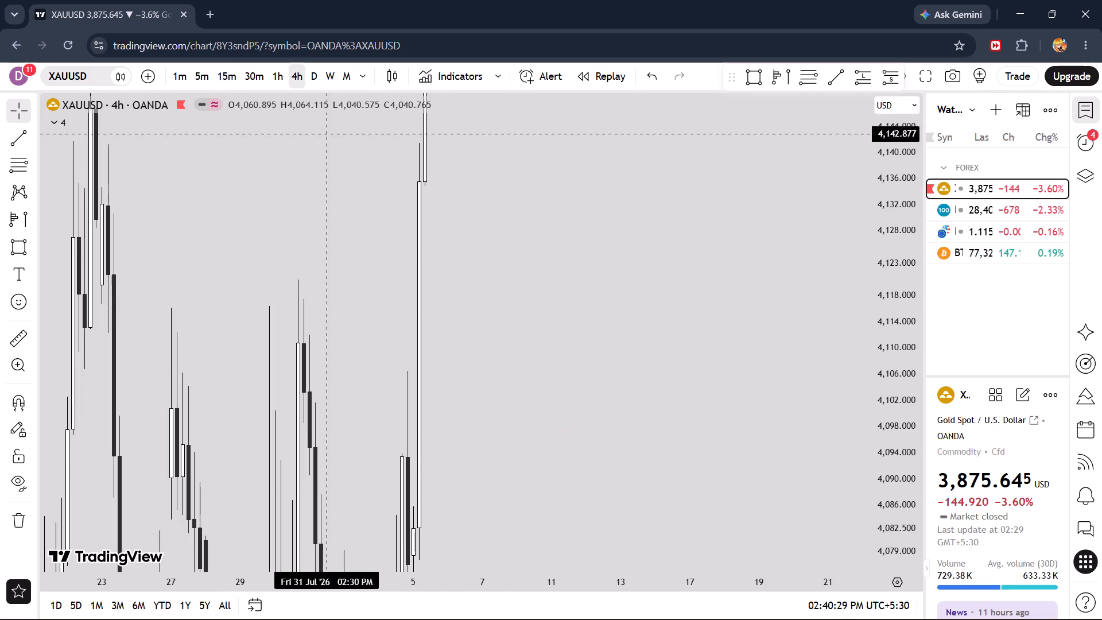
pyautogui.moveTo(898, 150); pyautogui.dragTo(878, 495)
pyautogui.moveTo(340, 209); pyautogui.dragTo(639, 472)
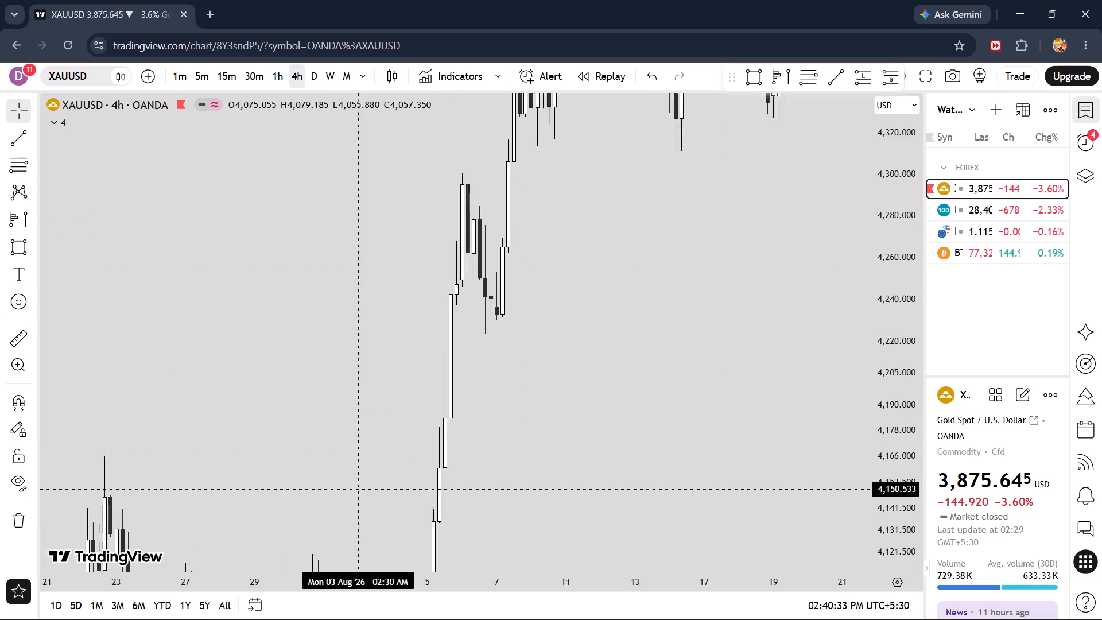
pyautogui.moveTo(639, 472); pyautogui.dragTo(878, 419)
pyautogui.scroll(-8, 622, 412)
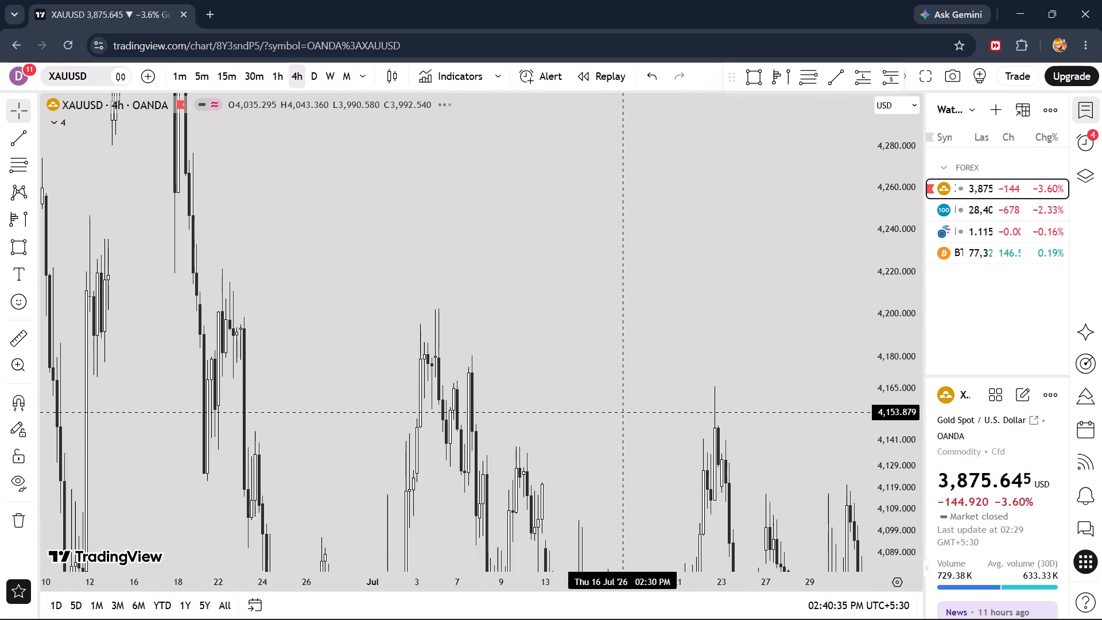
pyautogui.moveTo(881, 172); pyautogui.dragTo(870, 524)
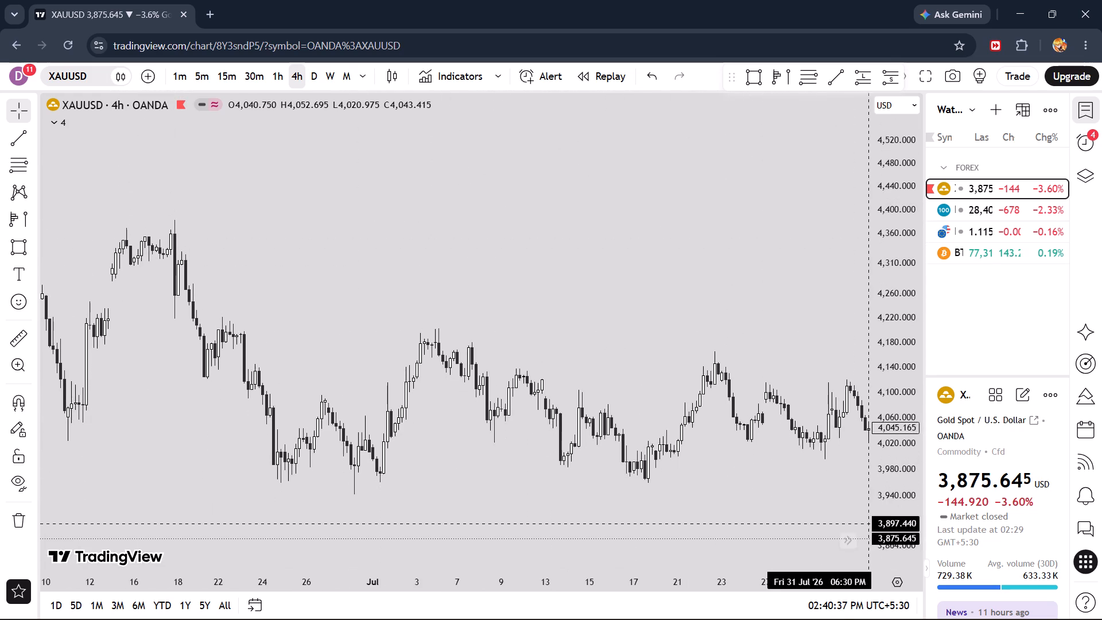
pyautogui.moveTo(709, 298); pyautogui.dragTo(316, 351)
pyautogui.moveTo(743, 261); pyautogui.dragTo(579, 363)
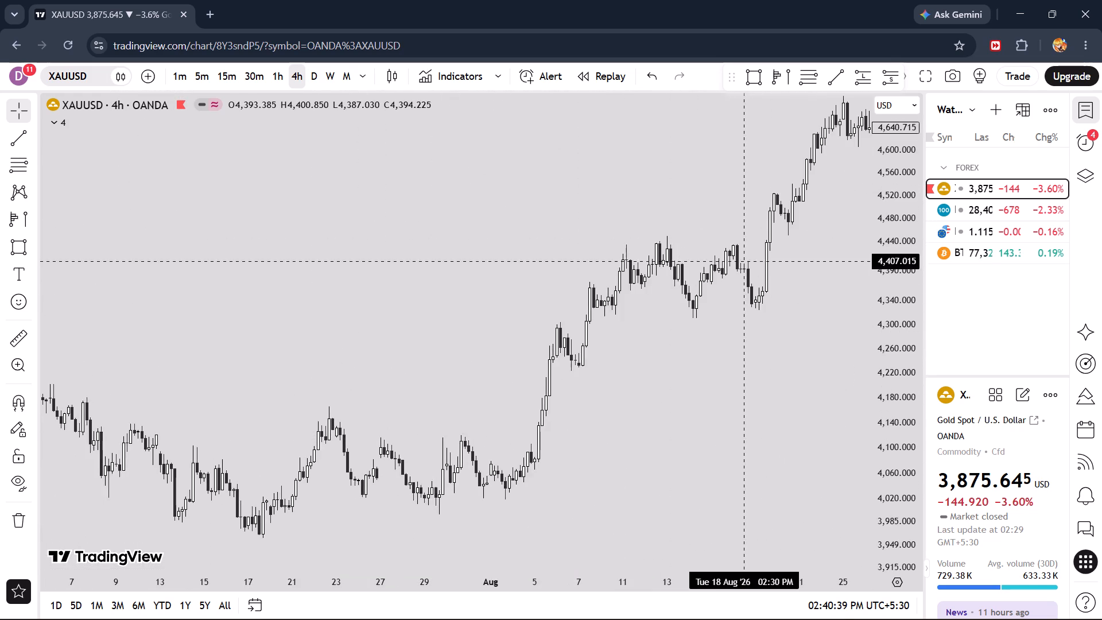
pyautogui.moveTo(579, 363); pyautogui.dragTo(165, 436)
pyautogui.moveTo(671, 487); pyautogui.dragTo(282, 289)
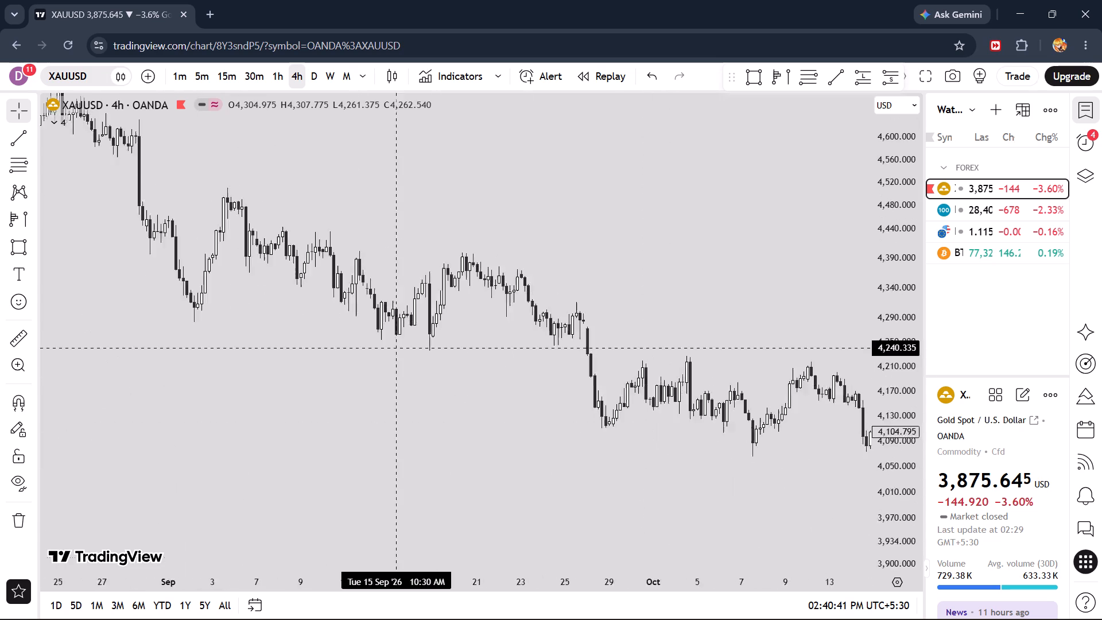
pyautogui.moveTo(282, 289); pyautogui.dragTo(32, 270)
pyautogui.scroll(2, 576, 379)
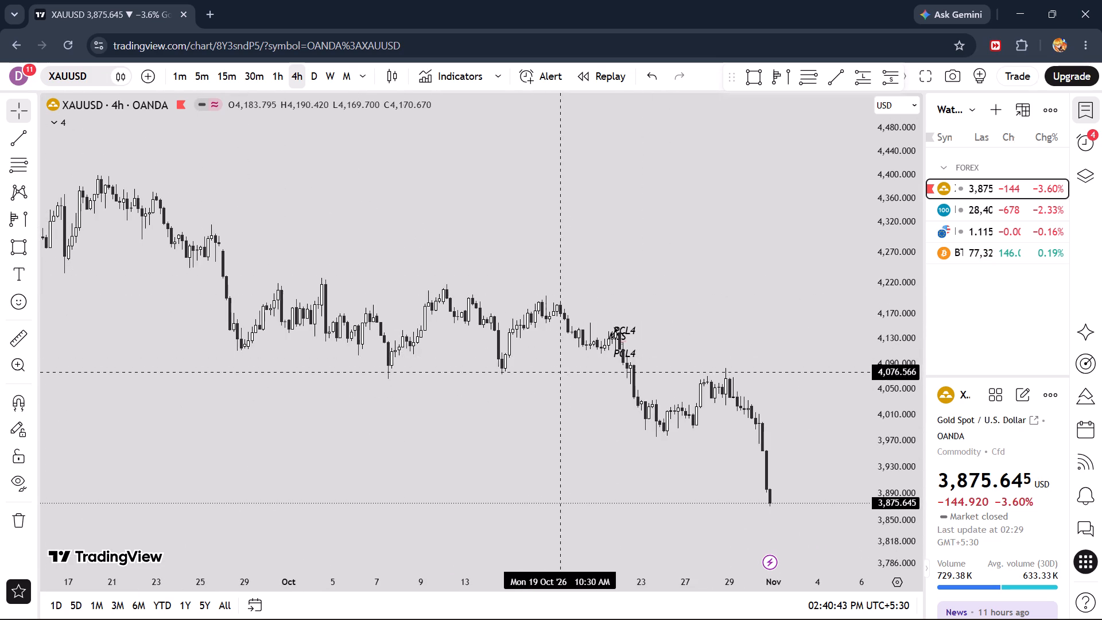
pyautogui.scroll(6, 579, 381)
pyautogui.moveTo(905, 499); pyautogui.dragTo(907, 362)
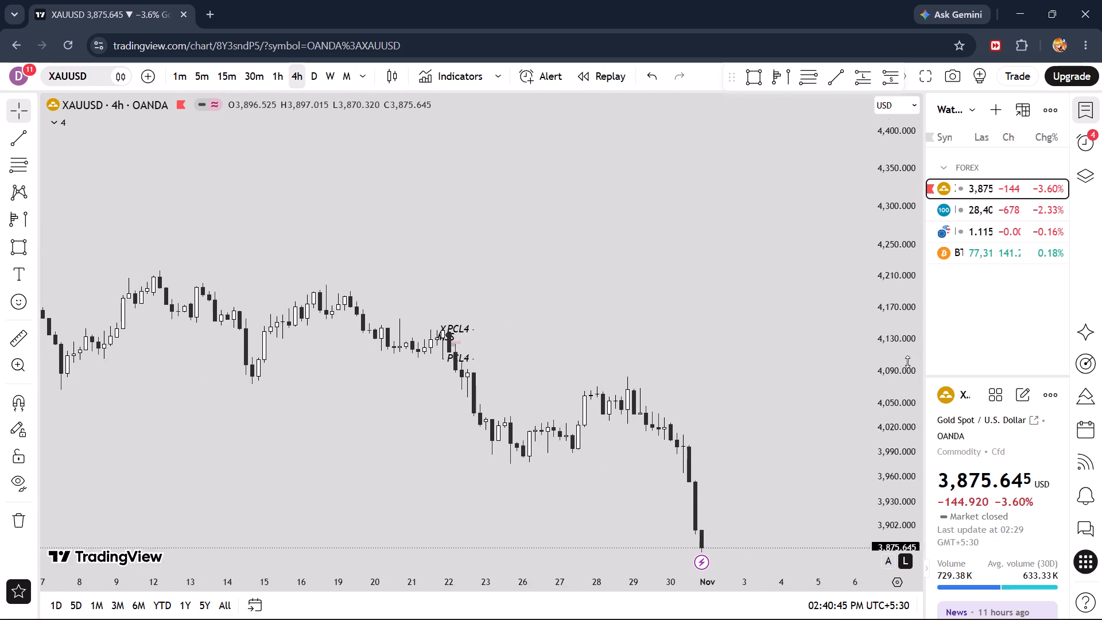
pyautogui.moveTo(907, 362); pyautogui.dragTo(890, 175)
pyautogui.moveTo(630, 286); pyautogui.dragTo(756, 282)
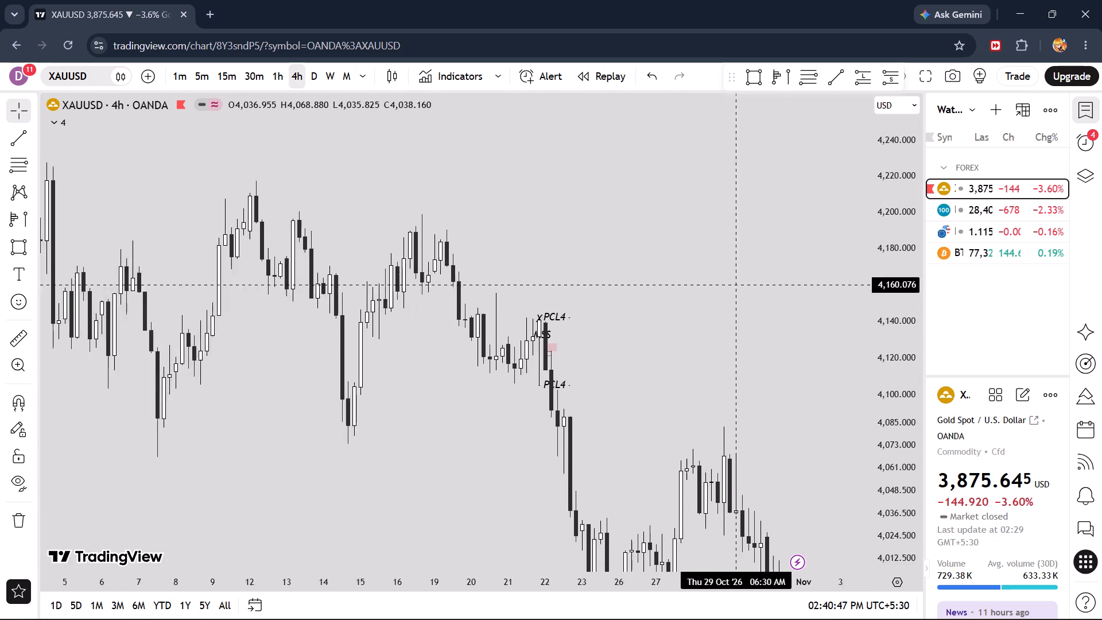
pyautogui.scroll(8, 726, 295)
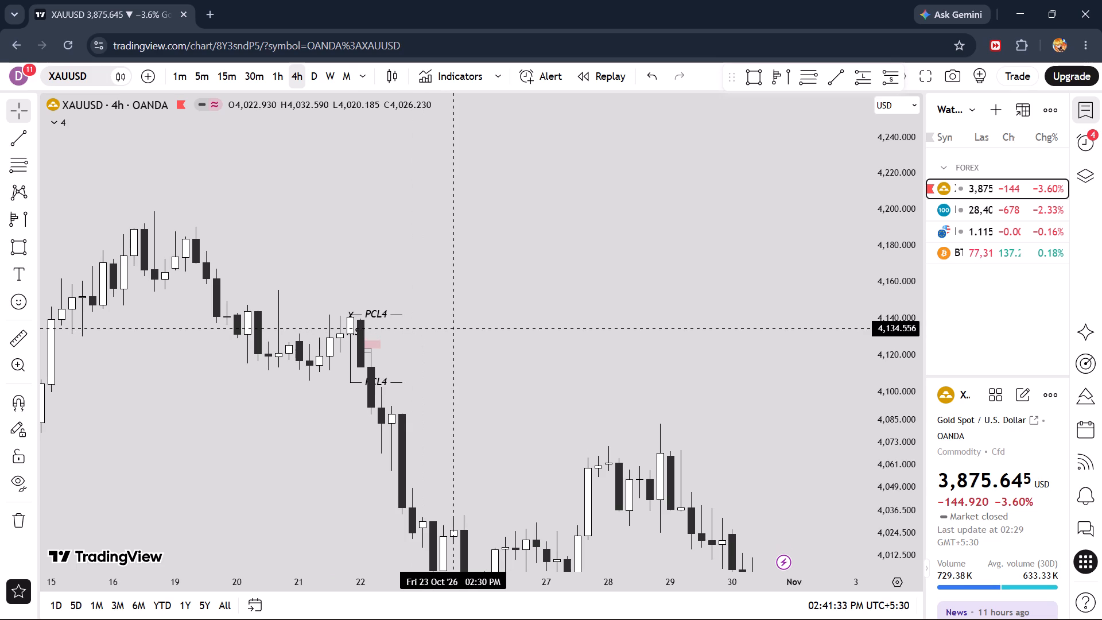
pyautogui.moveTo(457, 328); pyautogui.dragTo(465, 328)
pyautogui.moveTo(465, 328); pyautogui.dragTo(500, 325)
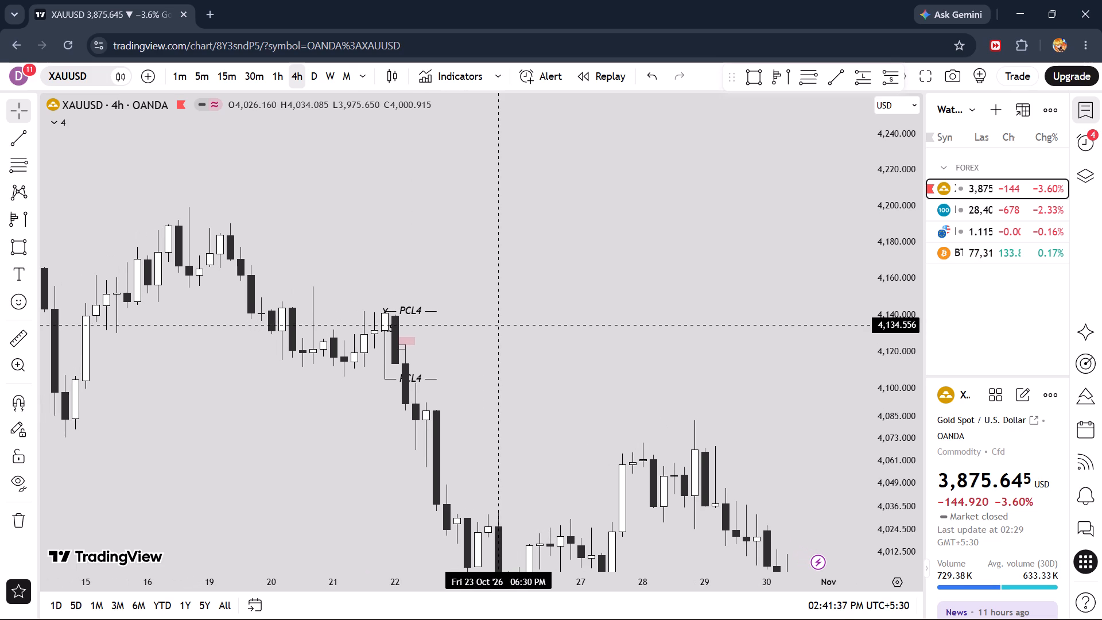
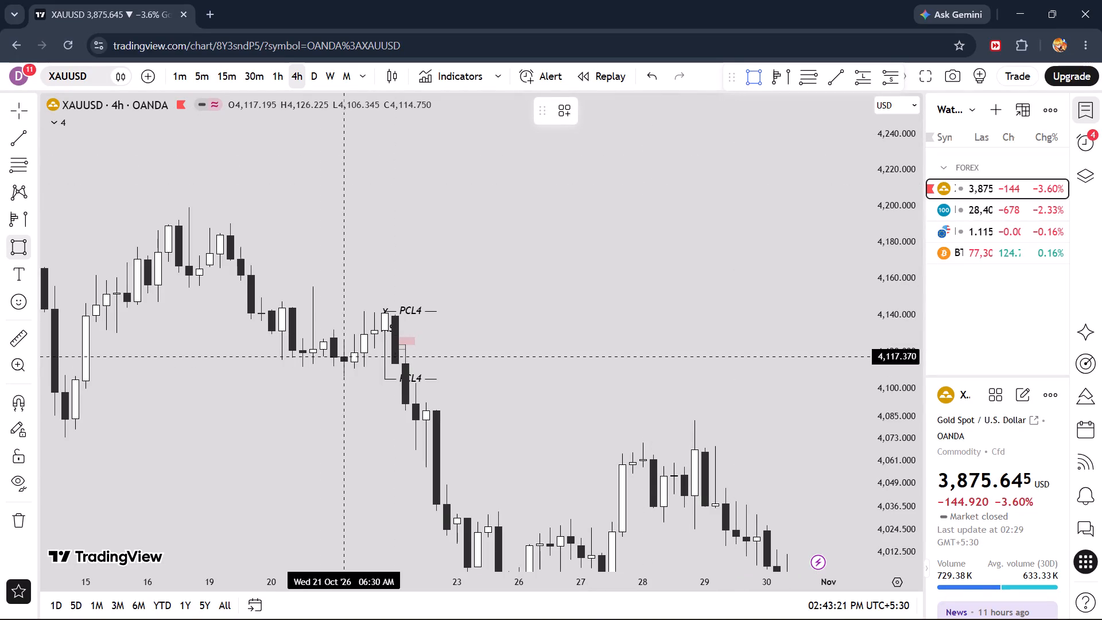
# Draw a rectangle around the sideways range from 20 October 6:30 AM to 21 October 6:30 PM, about 4,148.7 to 4,106.5.
pyautogui.click(280, 299)
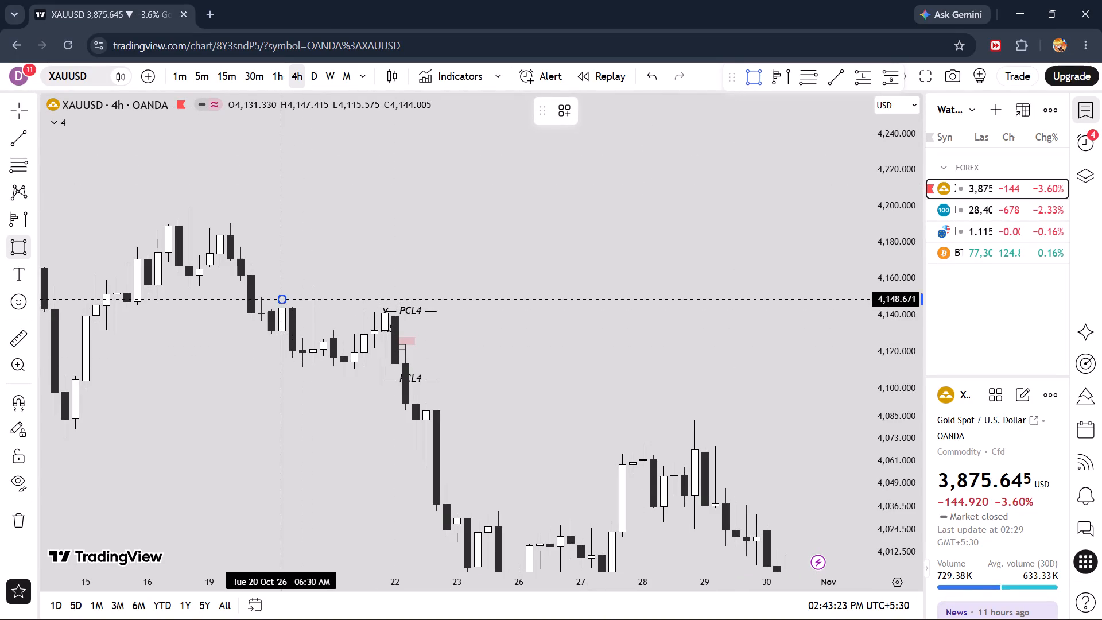
pyautogui.click(379, 377)
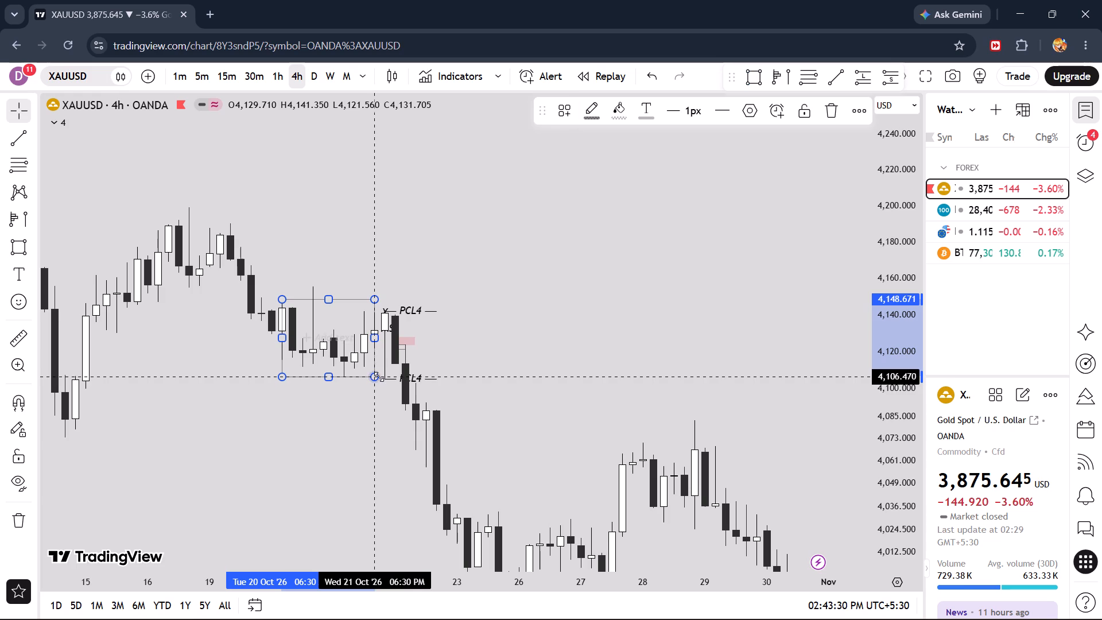
pyautogui.click(561, 109)
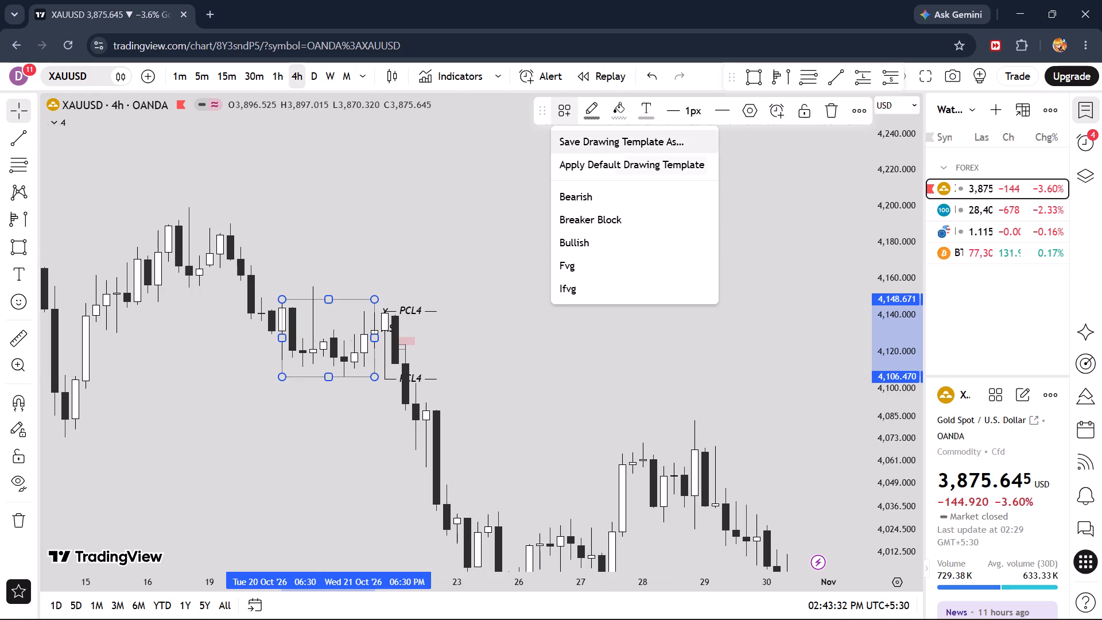
pyautogui.click(791, 236)
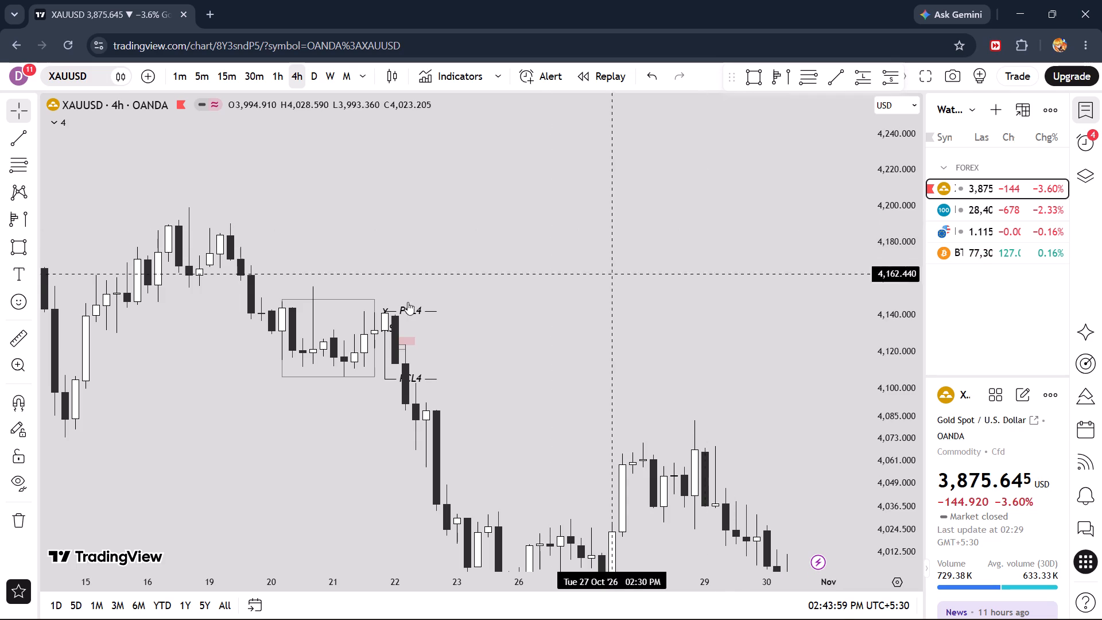
# Switch the XAUUSD chart to the 15-minute timeframe.
pyautogui.moveTo(459, 232); pyautogui.dragTo(417, 227)
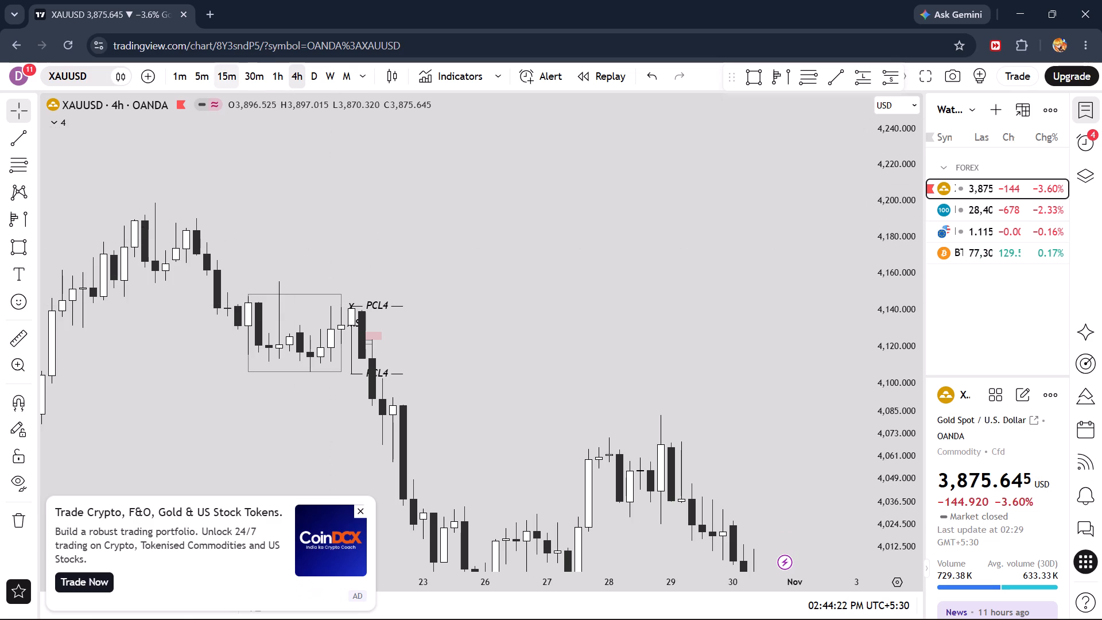
pyautogui.click(253, 75)
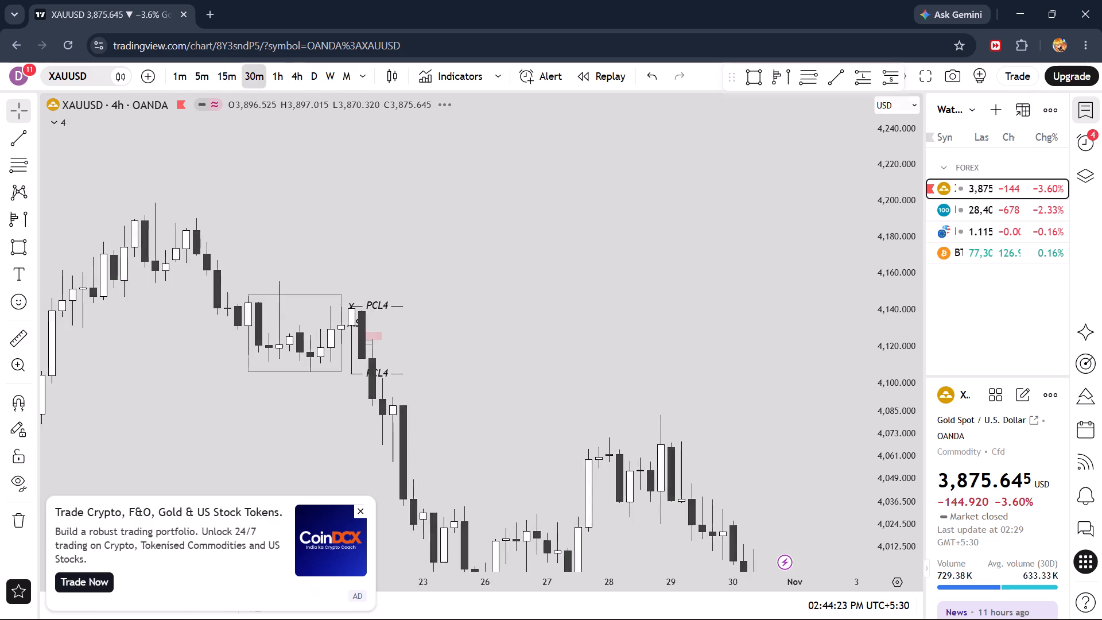
pyautogui.click(234, 75)
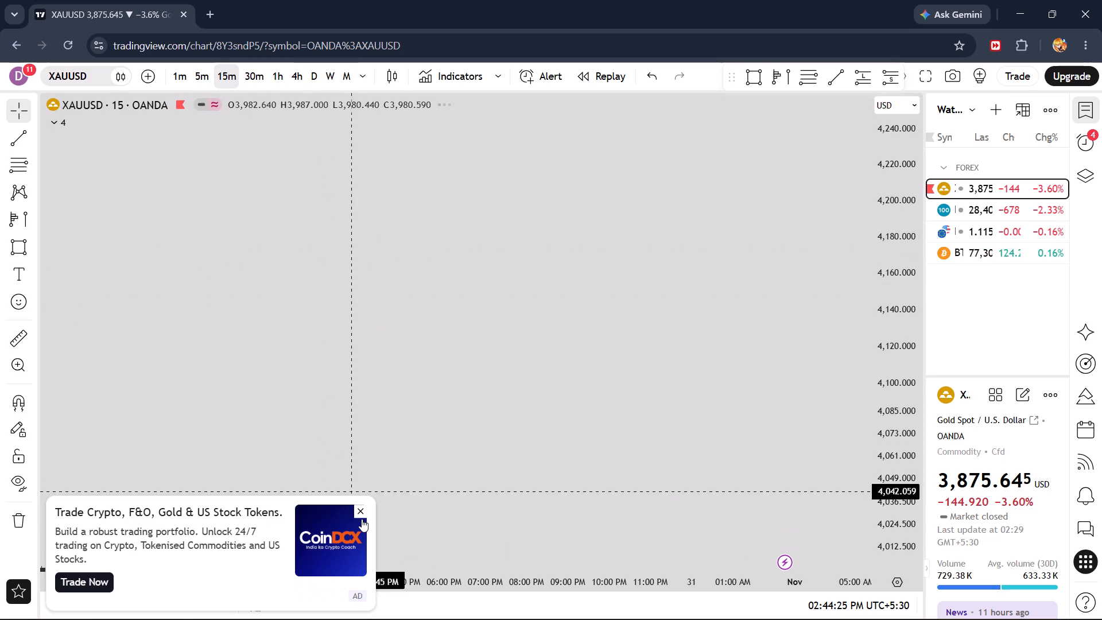
# Close the advertiser's page and dismiss the advertisement covering part of the chart.
pyautogui.click(362, 519)
pyautogui.click(85, 0)
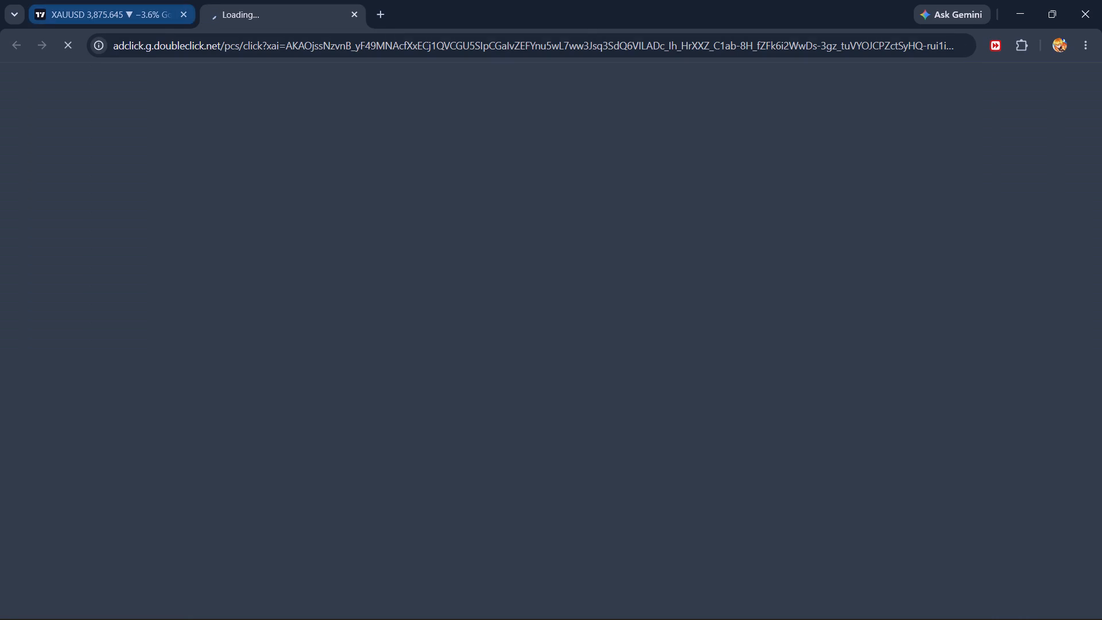
pyautogui.click(356, 10)
pyautogui.scroll(-8, 465, 355)
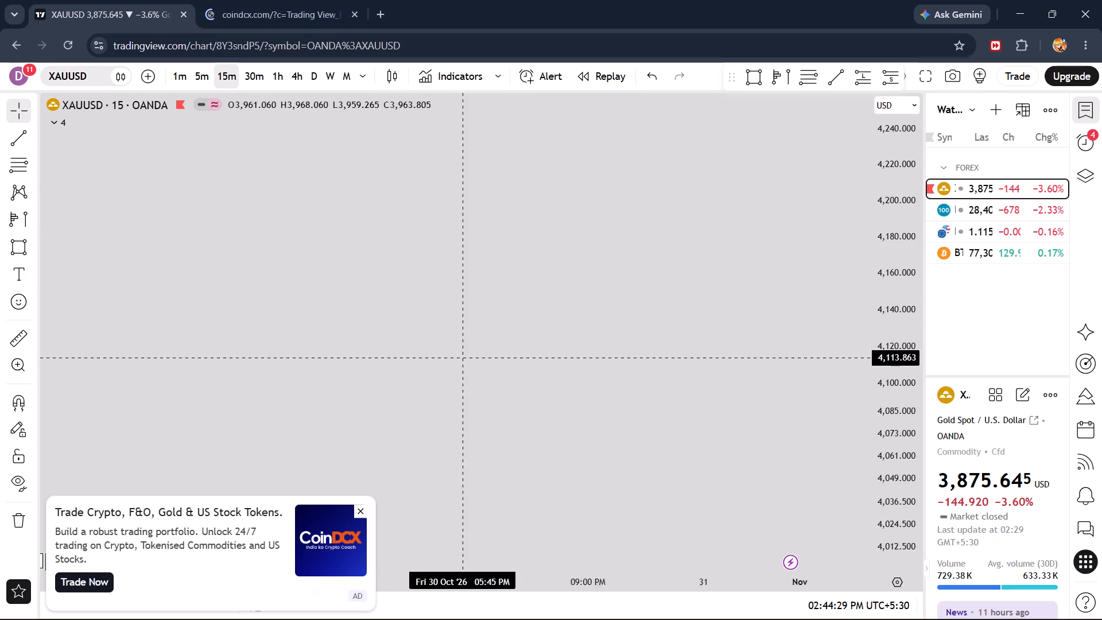
pyautogui.click(362, 511)
# Examine the 15-minute price action inside the outlined 20–21 October range and around the marked 22 October levels.
pyautogui.moveTo(543, 526); pyautogui.dragTo(697, 200)
pyautogui.scroll(-15, 625, 312)
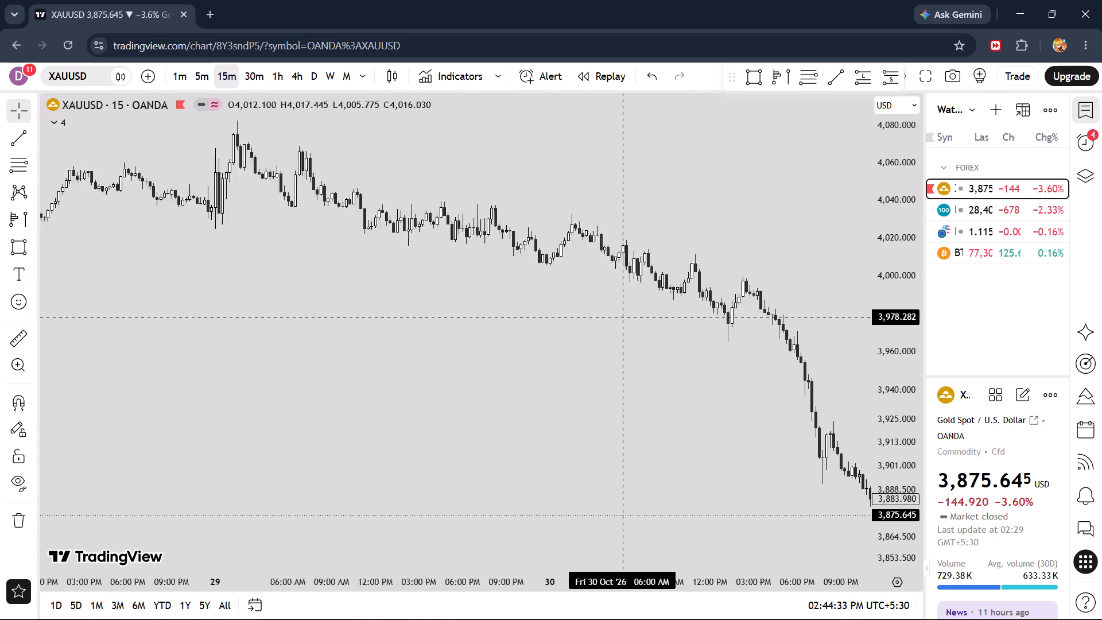
pyautogui.scroll(-7, 623, 317)
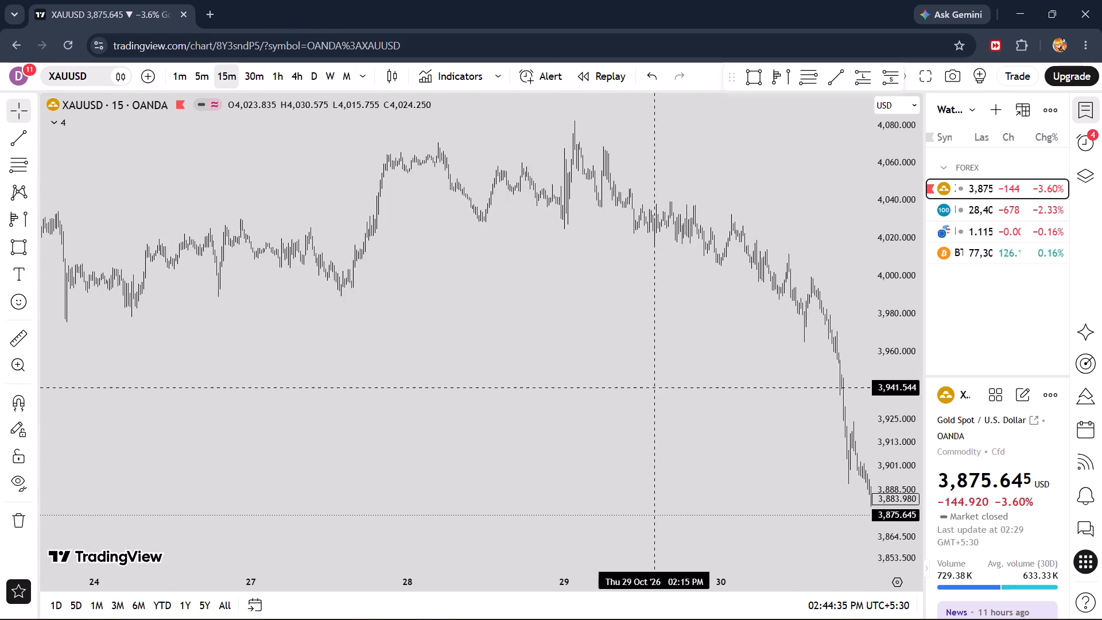
pyautogui.moveTo(784, 487); pyautogui.dragTo(651, 562)
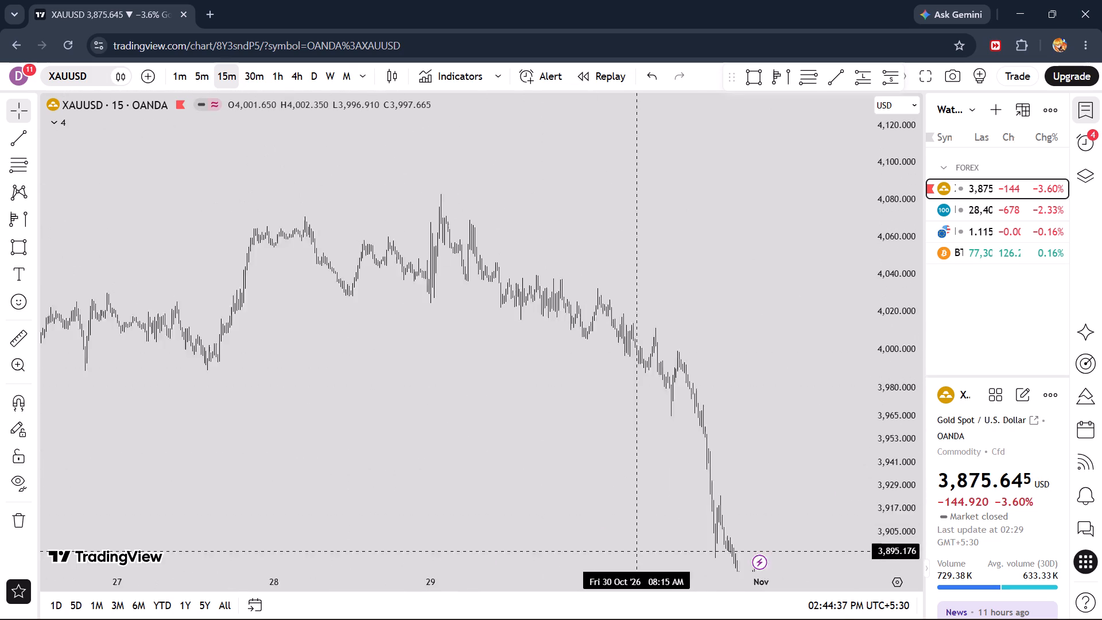
pyautogui.moveTo(303, 412); pyautogui.dragTo(754, 435)
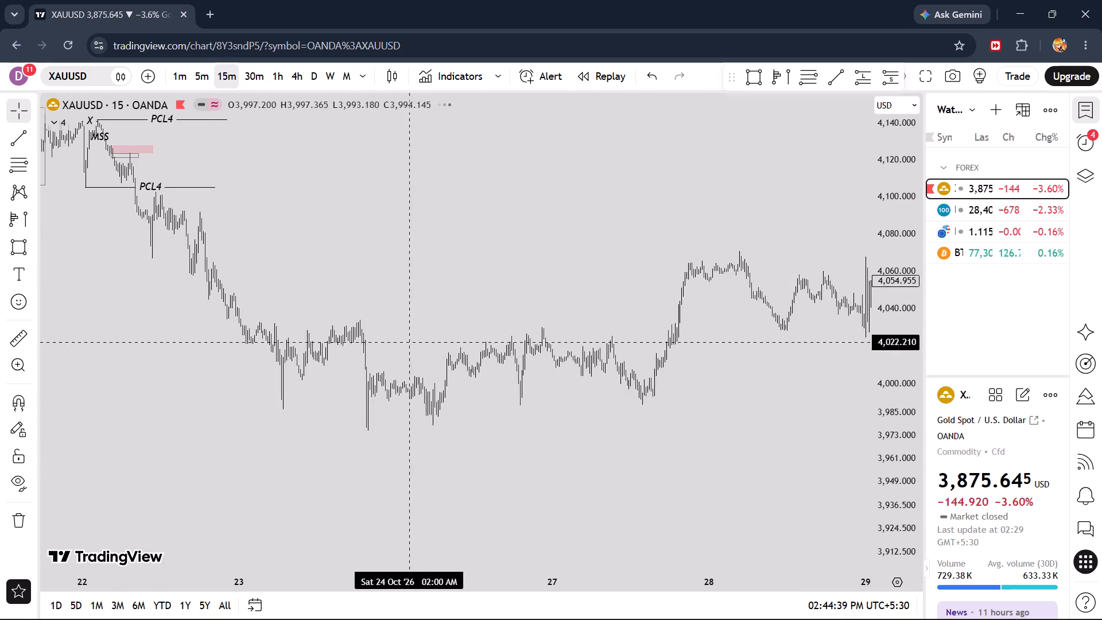
pyautogui.moveTo(349, 246); pyautogui.dragTo(840, 501)
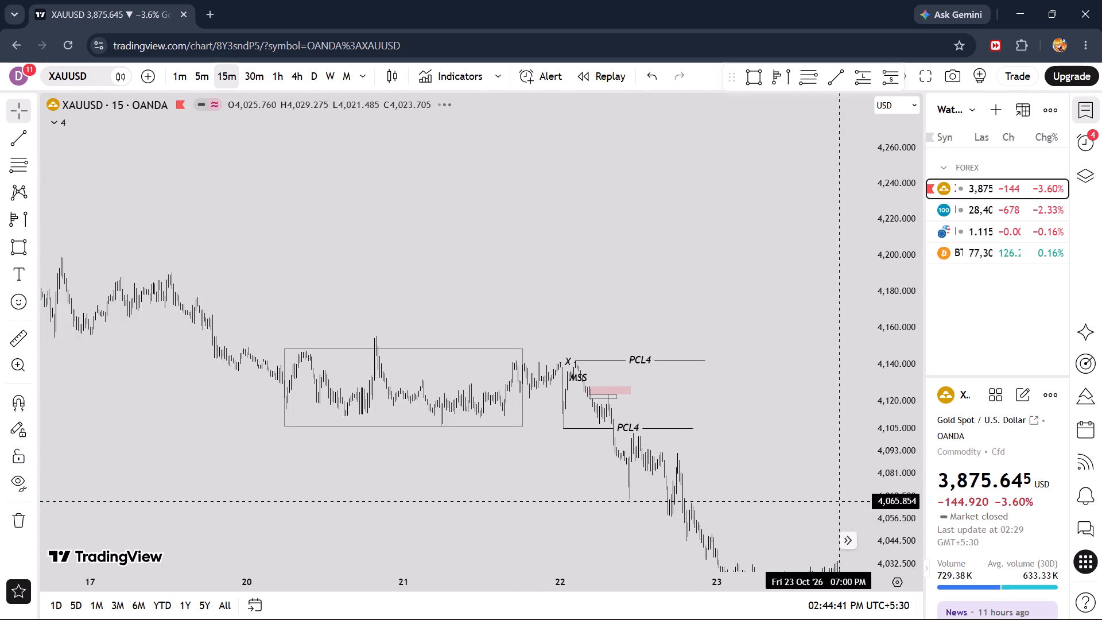
pyautogui.moveTo(894, 529); pyautogui.dragTo(902, 235)
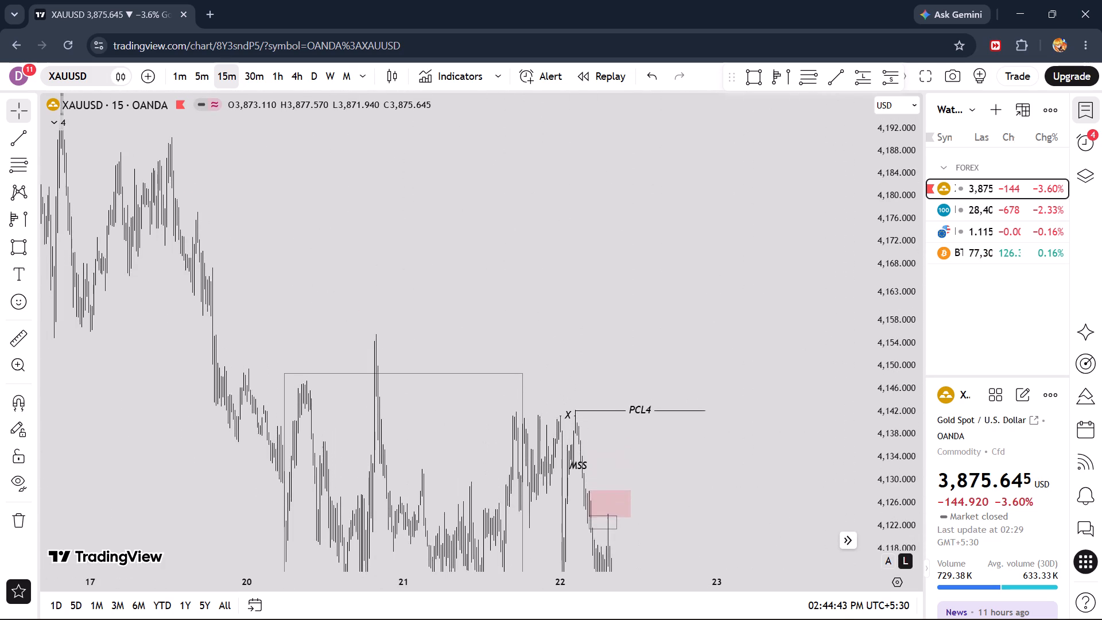
pyautogui.scroll(8, 798, 420)
pyautogui.moveTo(593, 490); pyautogui.dragTo(731, 311)
pyautogui.scroll(3, 731, 311)
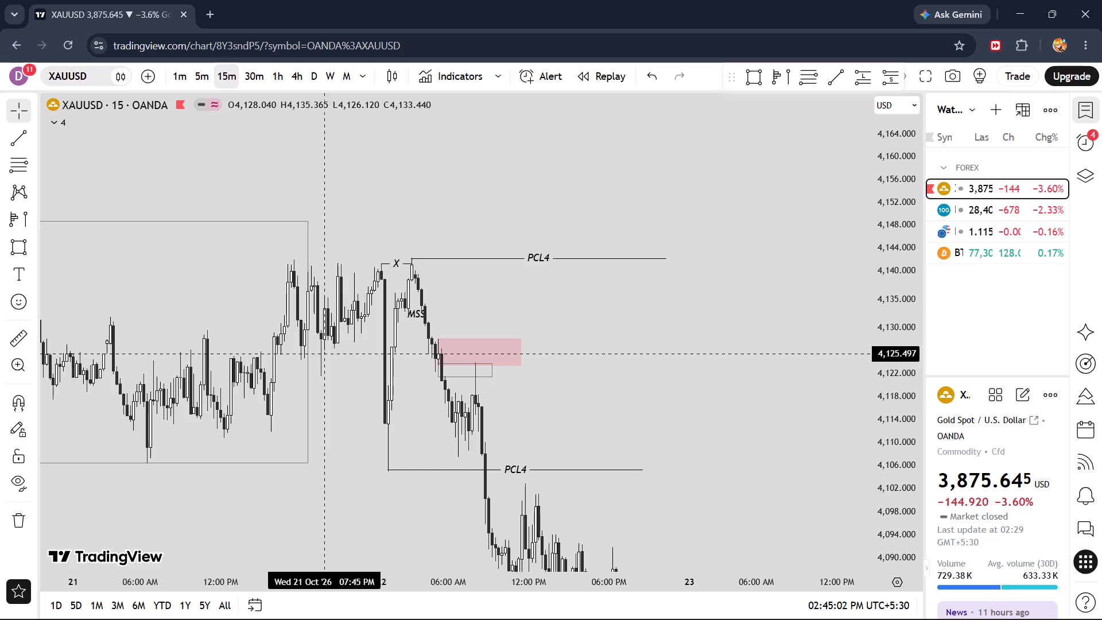
pyautogui.moveTo(331, 357); pyautogui.dragTo(446, 361)
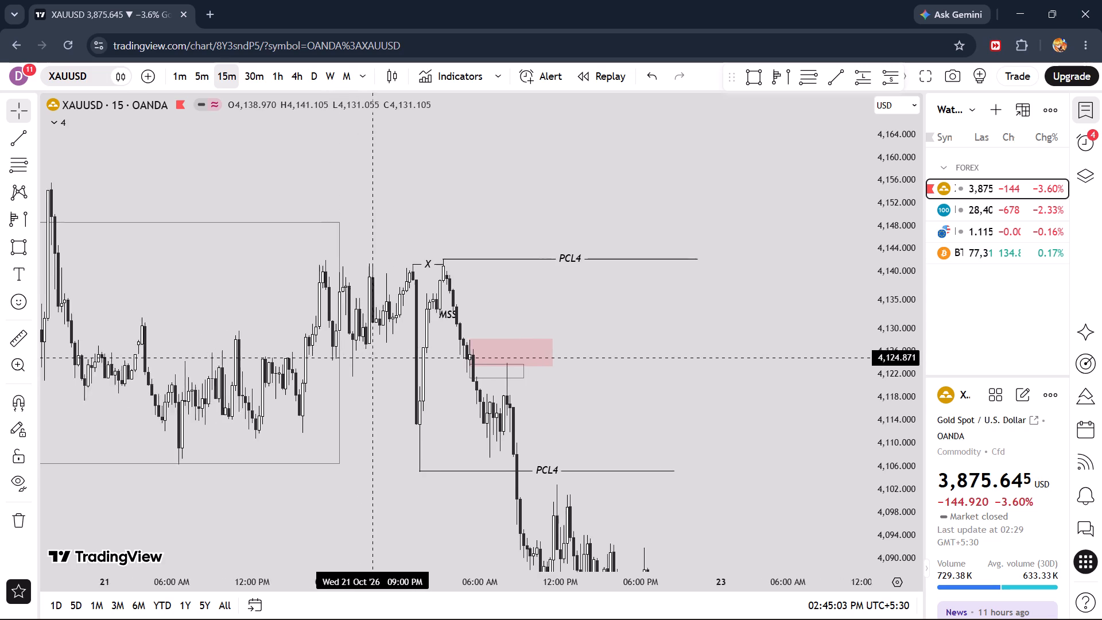
pyautogui.moveTo(446, 361); pyautogui.dragTo(508, 363)
pyautogui.scroll(-7, 315, 355)
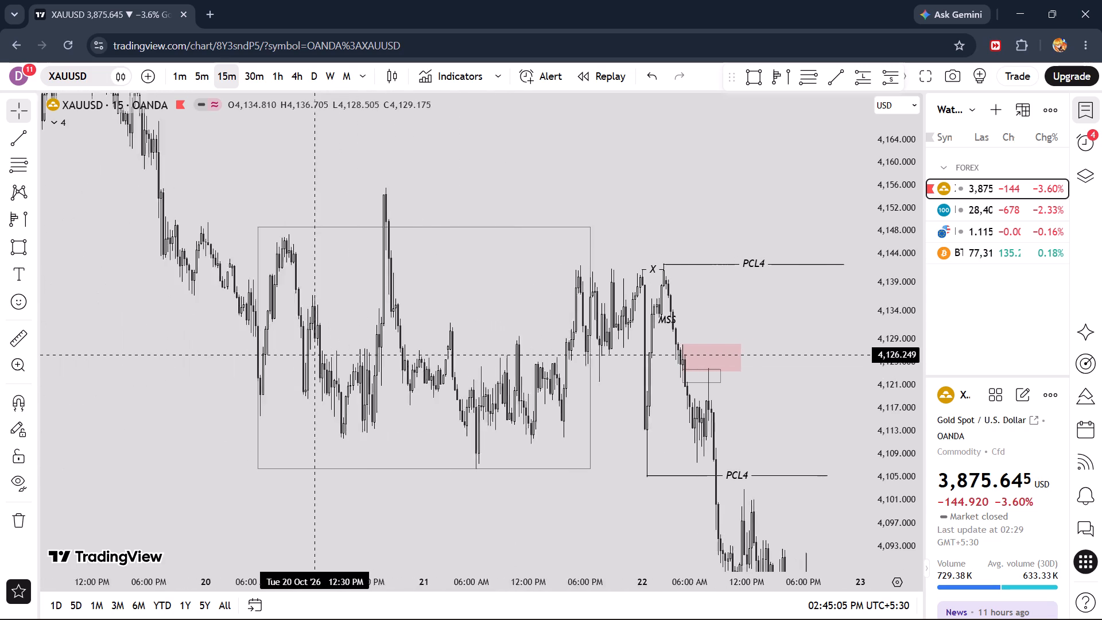
pyautogui.scroll(3, 315, 355)
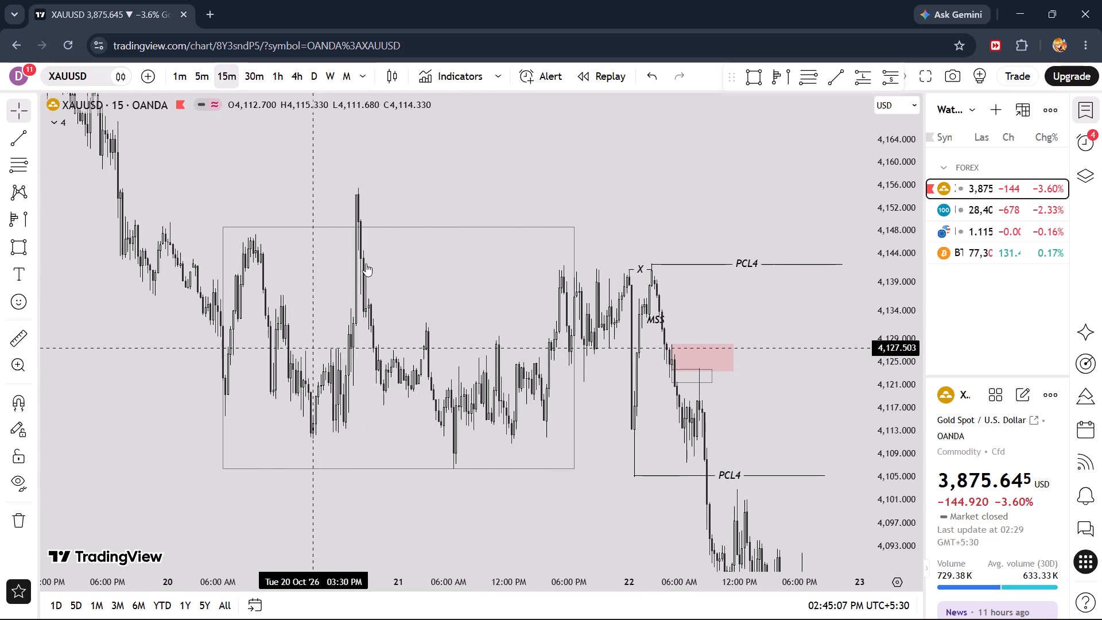
pyautogui.moveTo(408, 177); pyautogui.dragTo(446, 244)
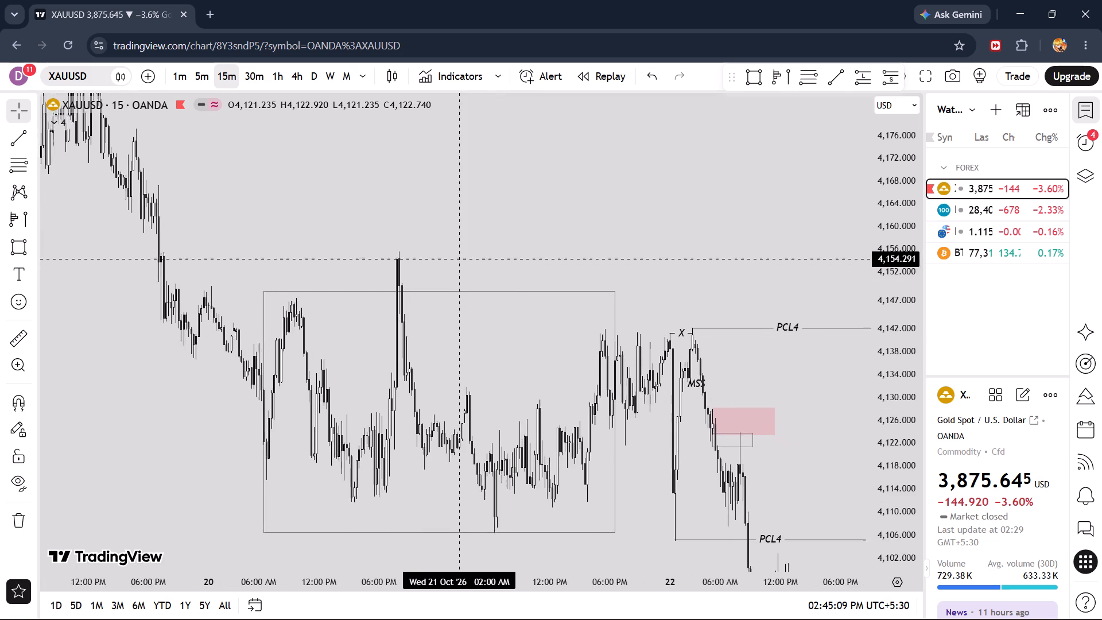
pyautogui.moveTo(446, 244); pyautogui.dragTo(436, 235)
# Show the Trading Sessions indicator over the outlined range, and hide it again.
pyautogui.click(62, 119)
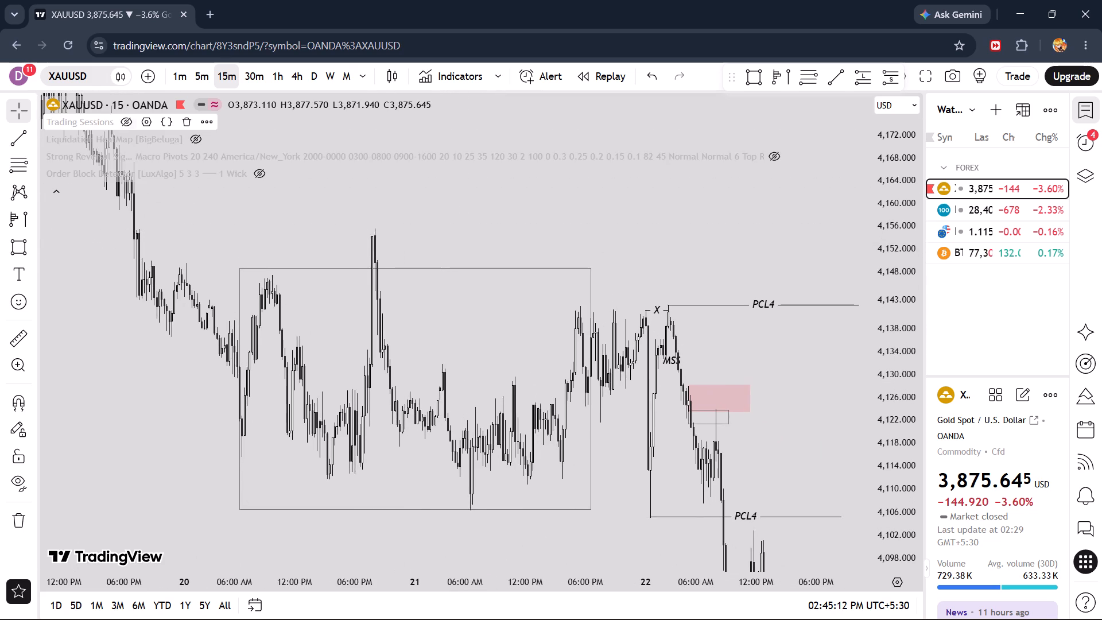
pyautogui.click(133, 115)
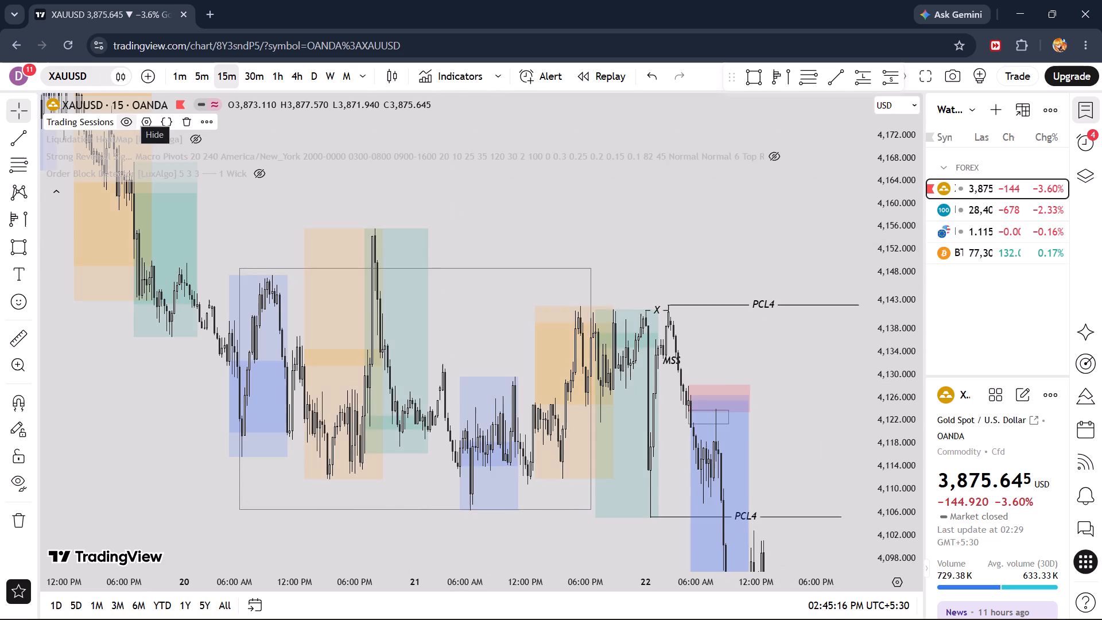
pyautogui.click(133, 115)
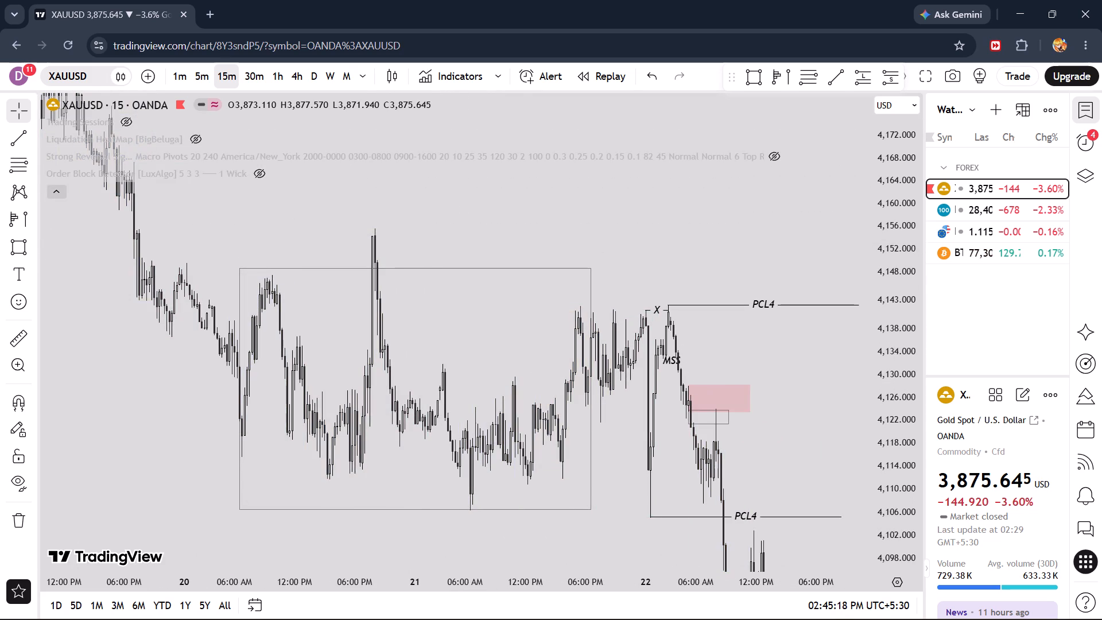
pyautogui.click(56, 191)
# Draw a rectangle along the range lows, 20 October 12:45 PM to 22 October 8:00 AM, about 4,114.6 to 4,107.4, and apply the Bullish template.
pyautogui.scroll(3, 232, 308)
pyautogui.moveTo(337, 206); pyautogui.dragTo(391, 206)
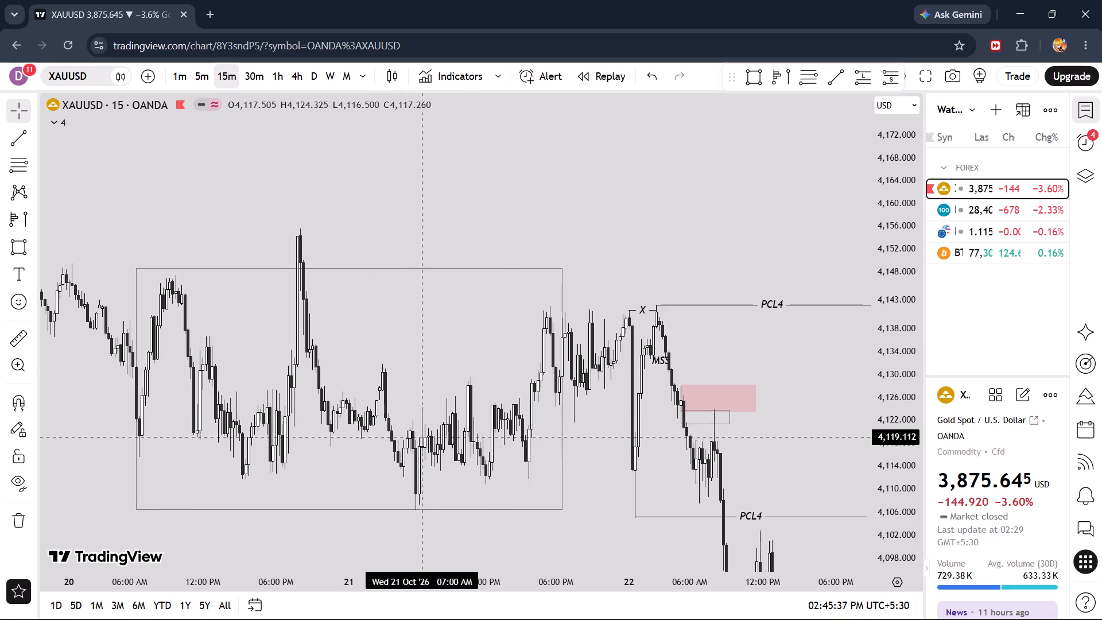
pyautogui.click(751, 80)
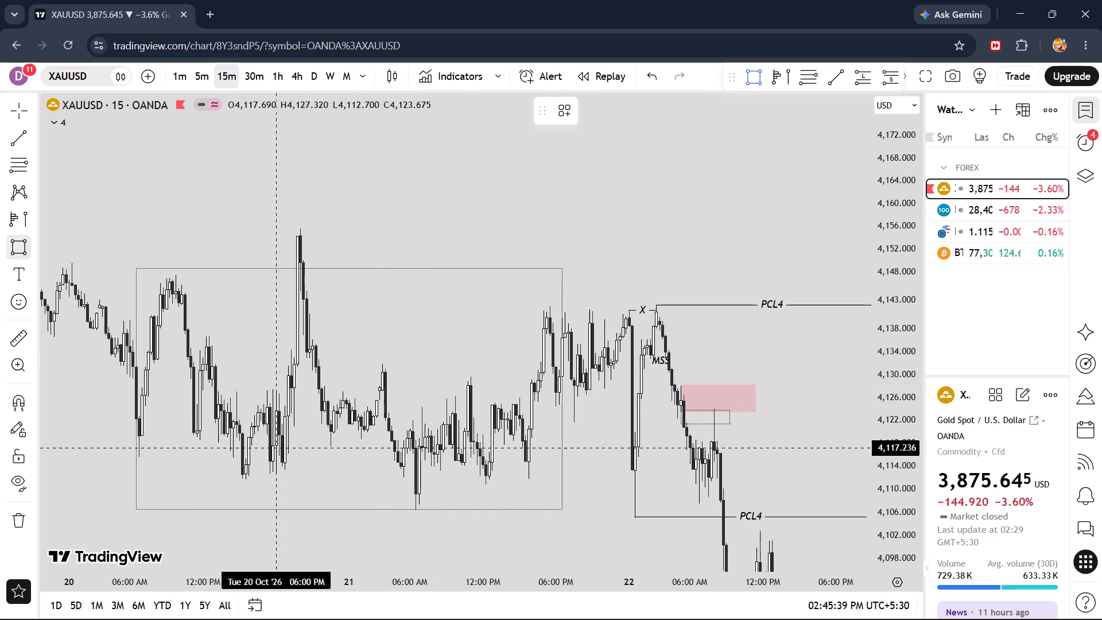
pyautogui.click(214, 463)
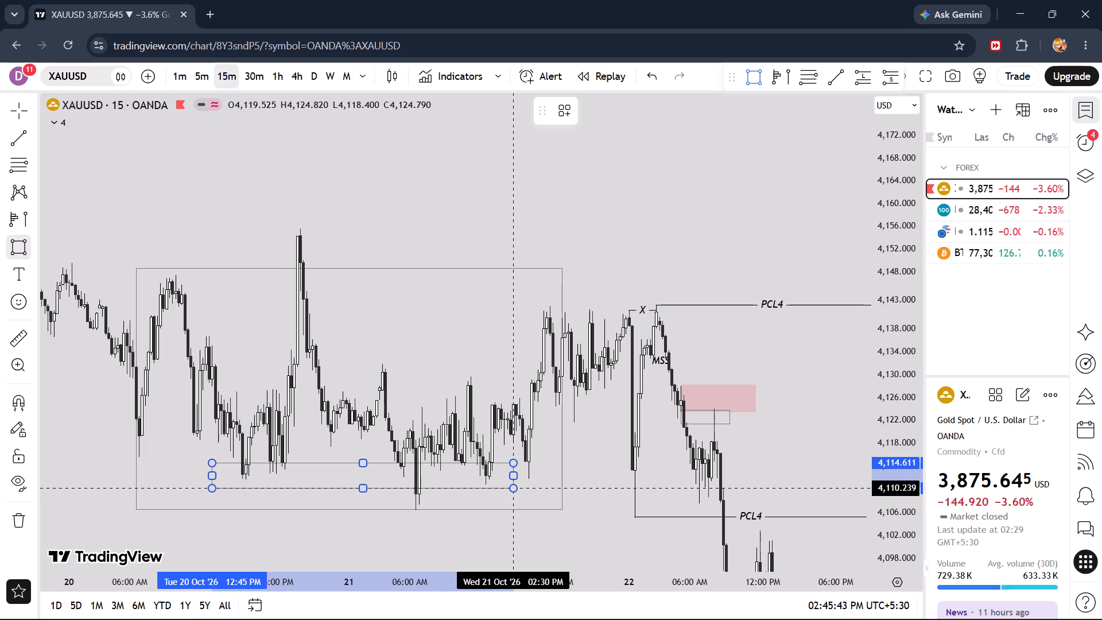
pyautogui.click(713, 504)
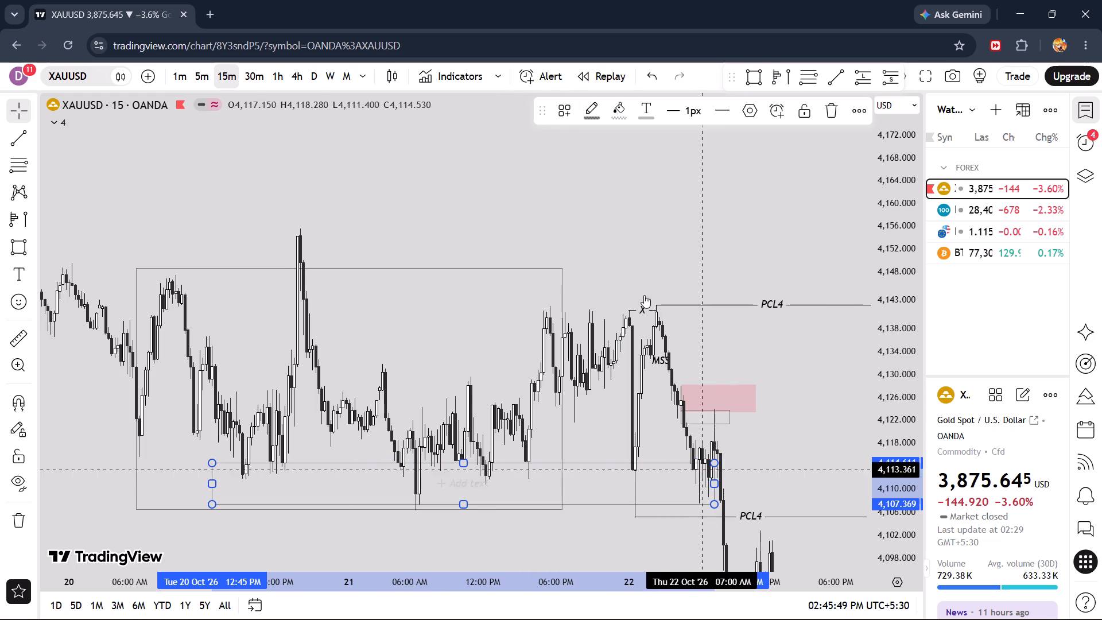
pyautogui.click(562, 106)
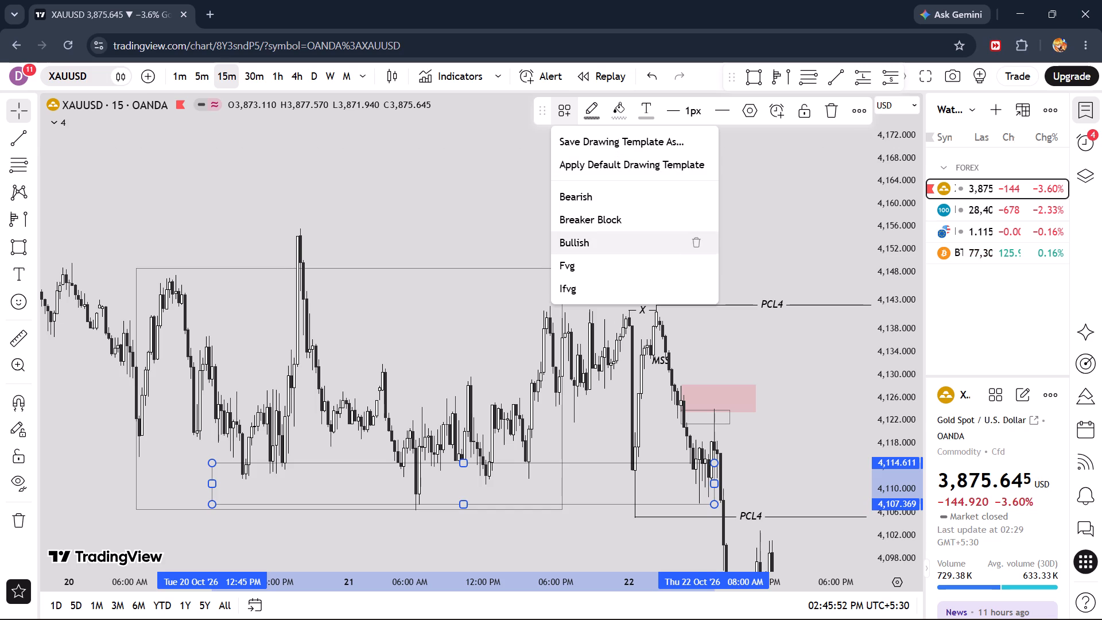
pyautogui.click(584, 247)
# Draw a rectangle over the highs, 21 October 3:30 PM to 22 October 1:30 AM, about 4,142.3 to 4,138.2, and apply the Bearish template.
pyautogui.moveTo(521, 223); pyautogui.dragTo(490, 212)
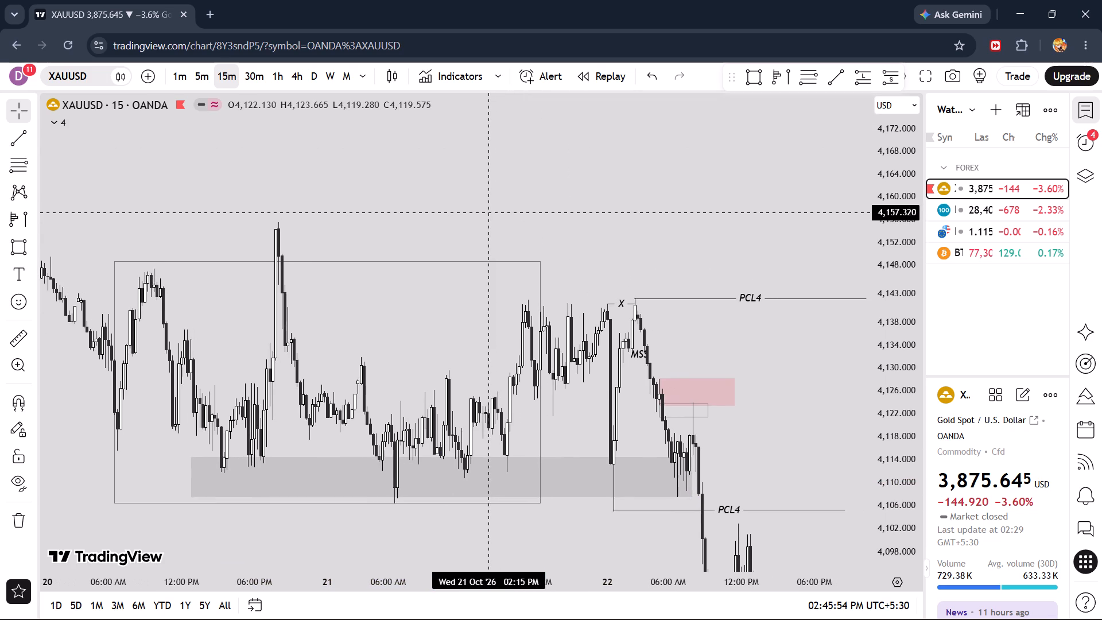
pyautogui.moveTo(490, 212); pyautogui.dragTo(506, 212)
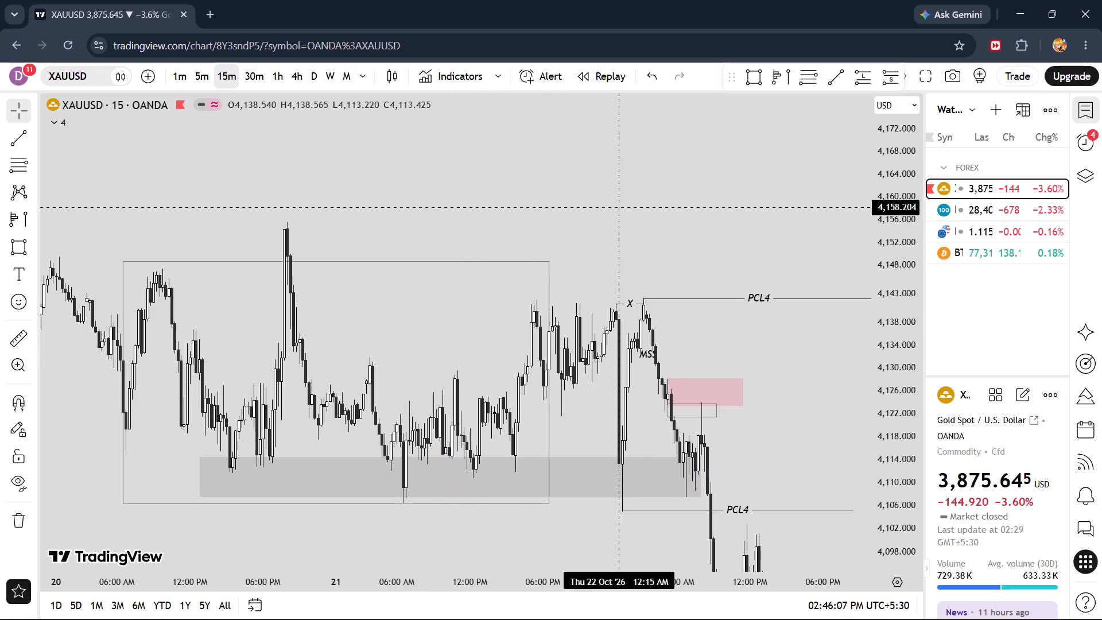
pyautogui.moveTo(638, 196); pyautogui.dragTo(560, 206)
pyautogui.click(744, 85)
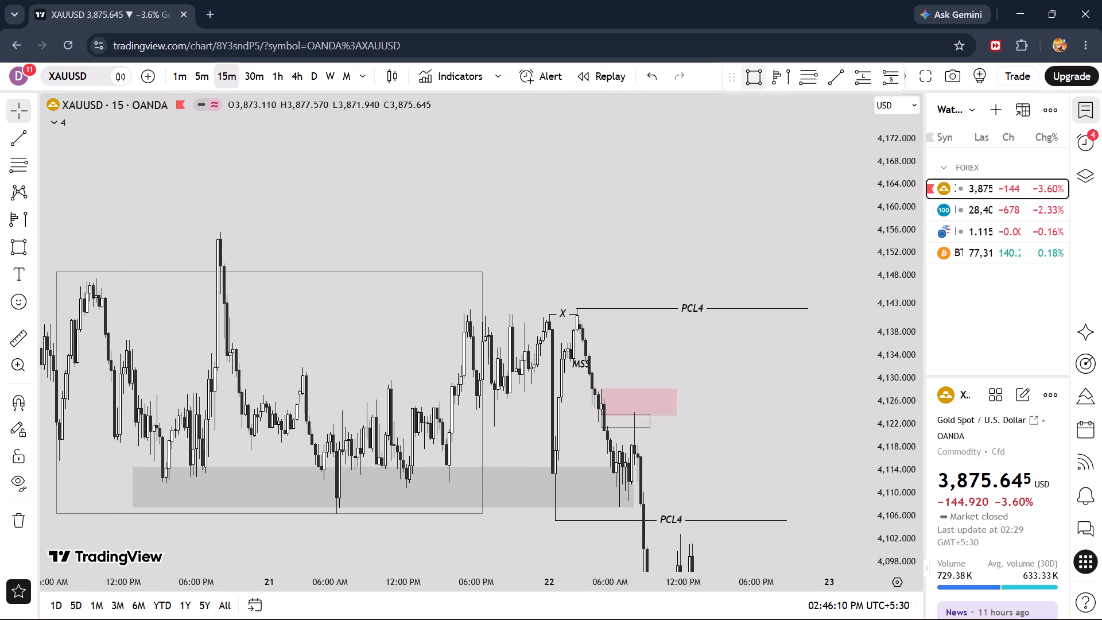
pyautogui.click(447, 331)
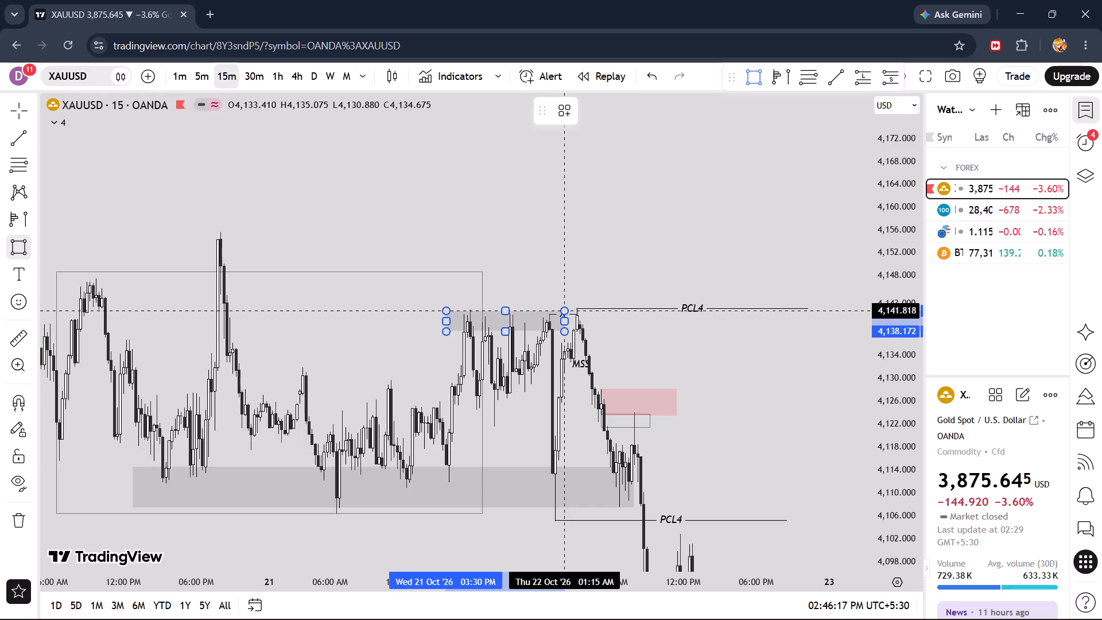
pyautogui.click(566, 307)
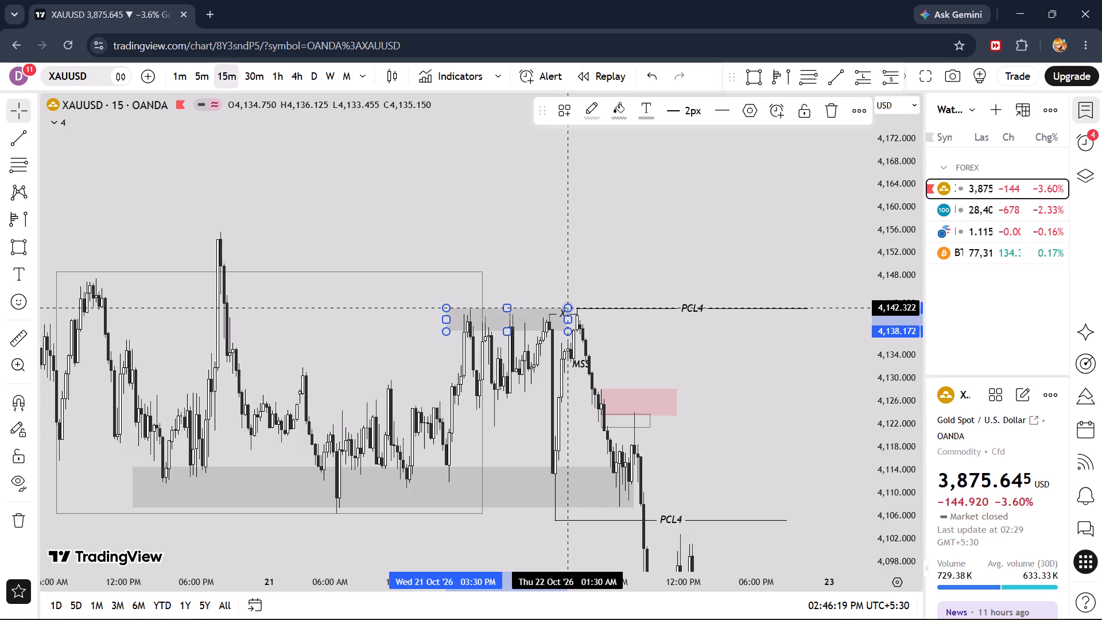
pyautogui.click(560, 107)
pyautogui.click(584, 192)
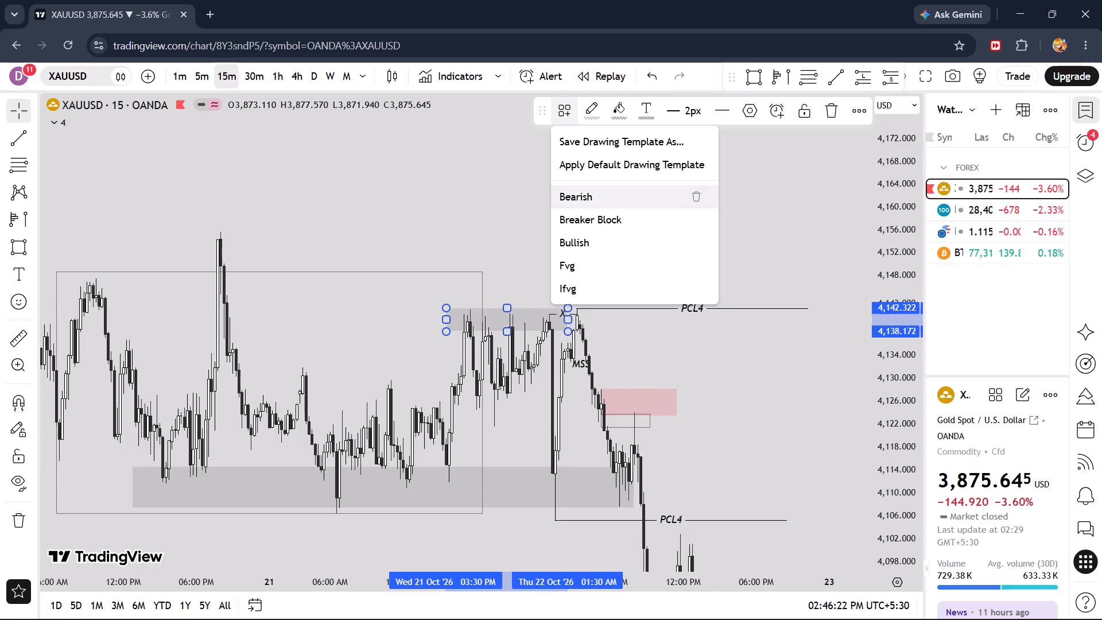
pyautogui.click(584, 192)
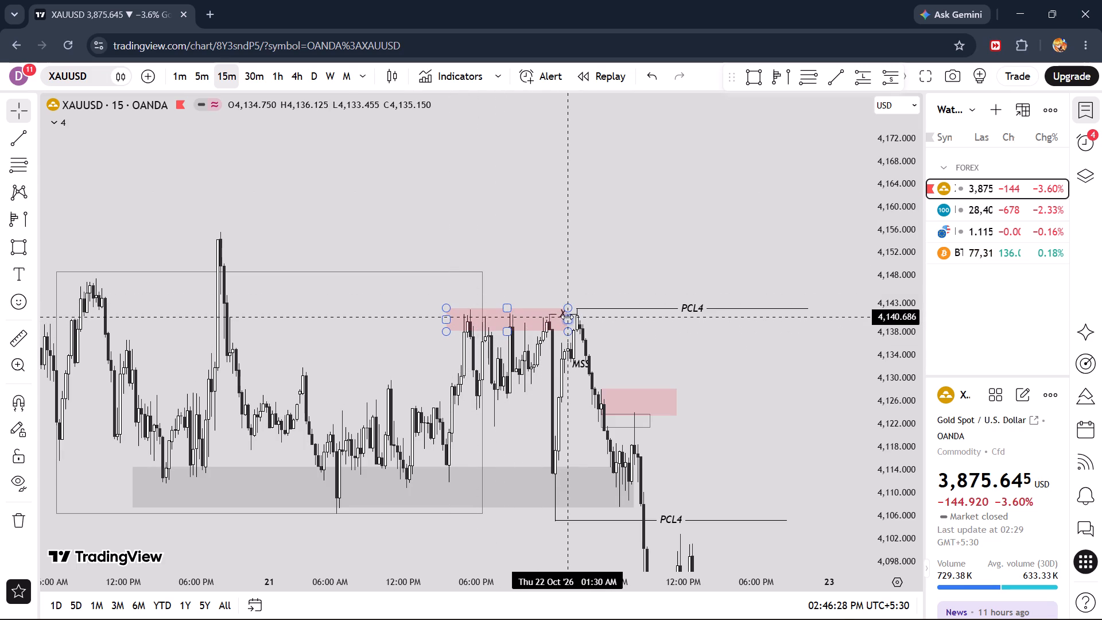
# Extend the bearish rectangle over the range highs forward to about 4:00 AM on 22 October.
pyautogui.moveTo(567, 317); pyautogui.dragTo(587, 317)
pyautogui.click(649, 216)
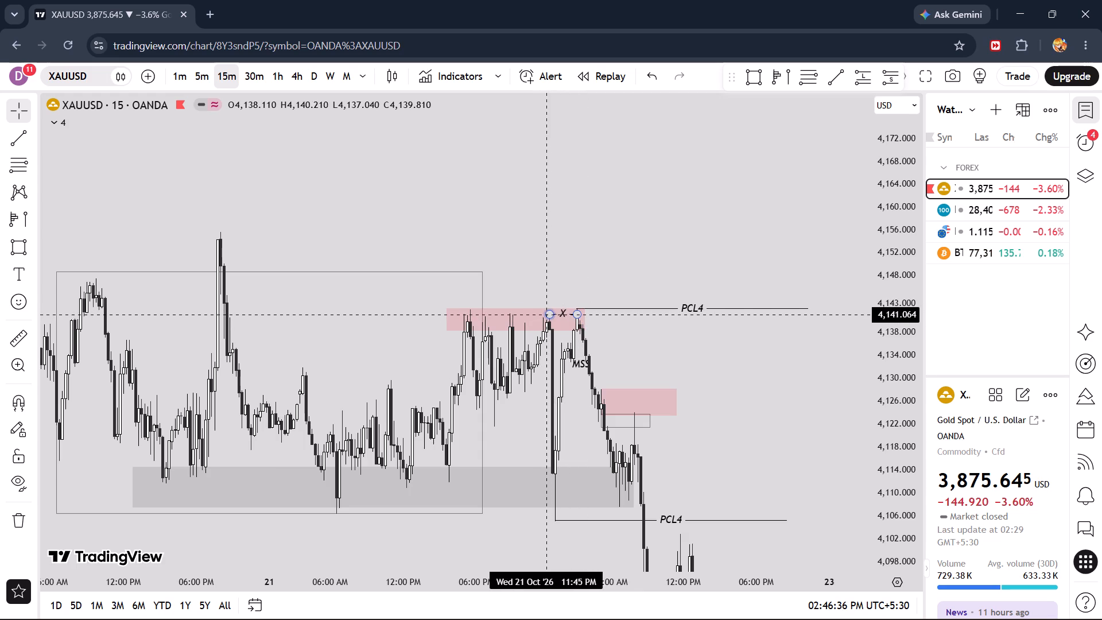
# Draw a rectangle over the 22 October gap, 12:30 AM to 5:45 AM, about 4,126.0 to 4,119.6, and apply the Fvg template.
pyautogui.moveTo(635, 247); pyautogui.dragTo(616, 237)
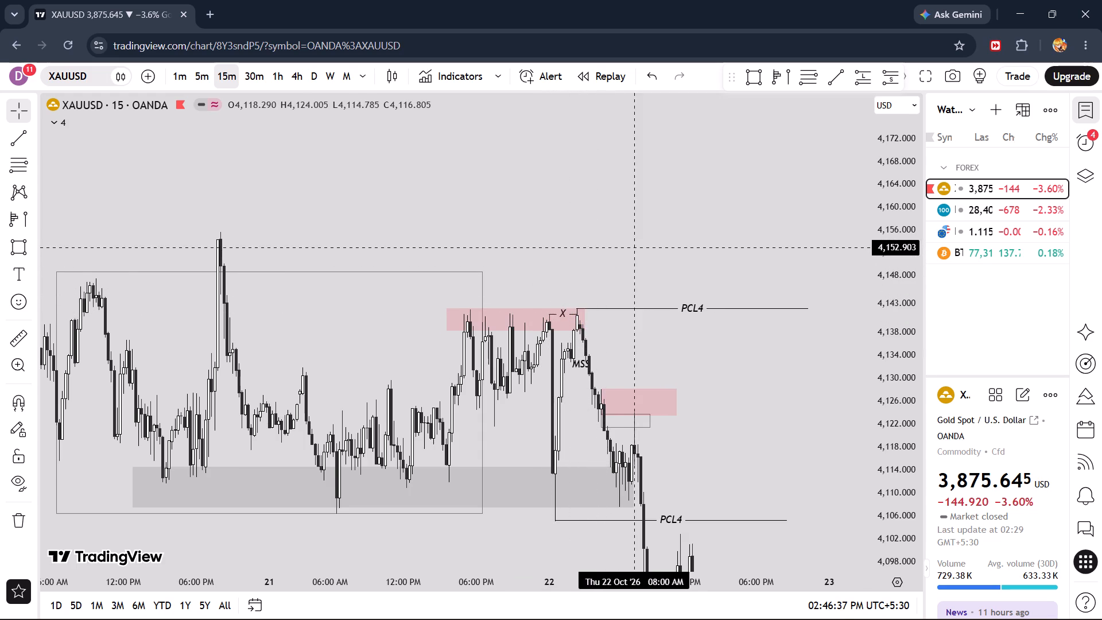
pyautogui.moveTo(616, 237); pyautogui.dragTo(597, 226)
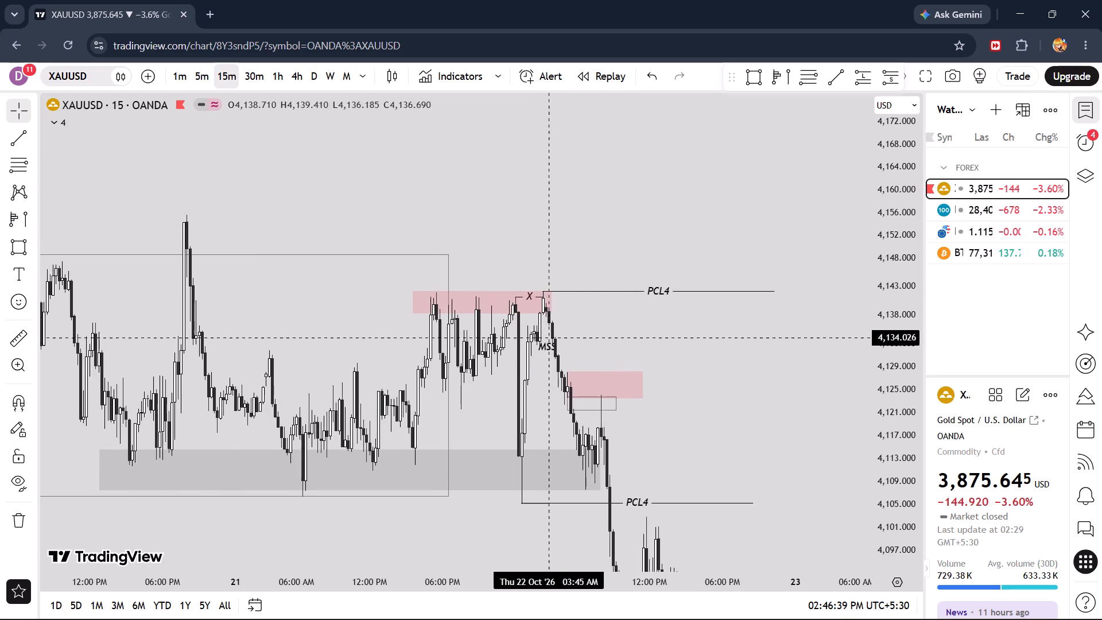
pyautogui.moveTo(581, 336); pyautogui.dragTo(608, 336)
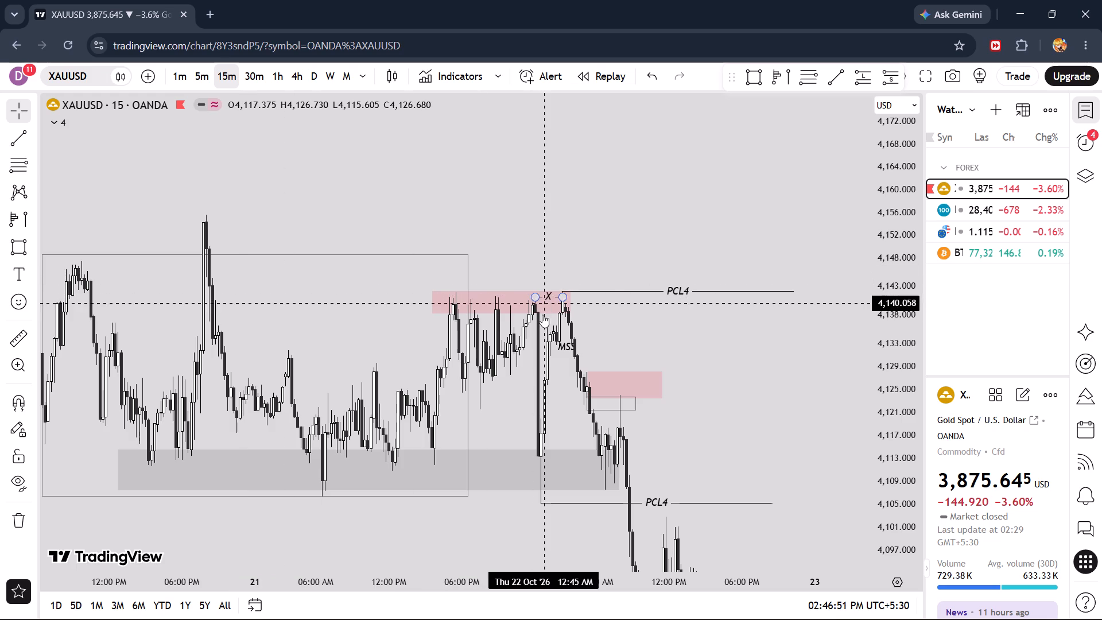
pyautogui.moveTo(618, 325); pyautogui.dragTo(636, 319)
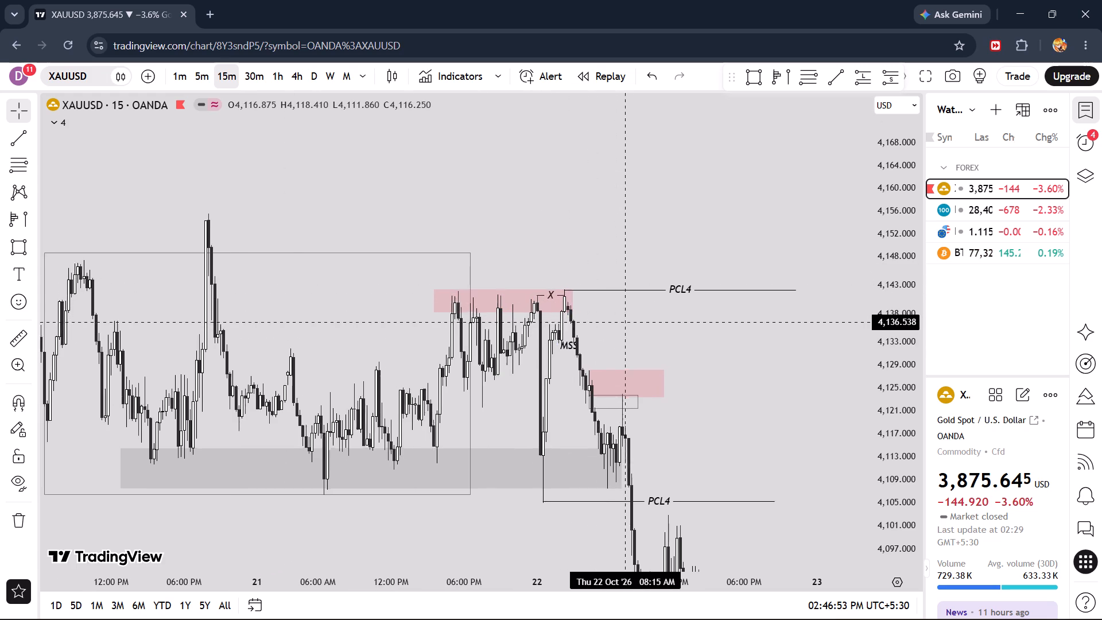
pyautogui.moveTo(636, 319); pyautogui.dragTo(602, 304)
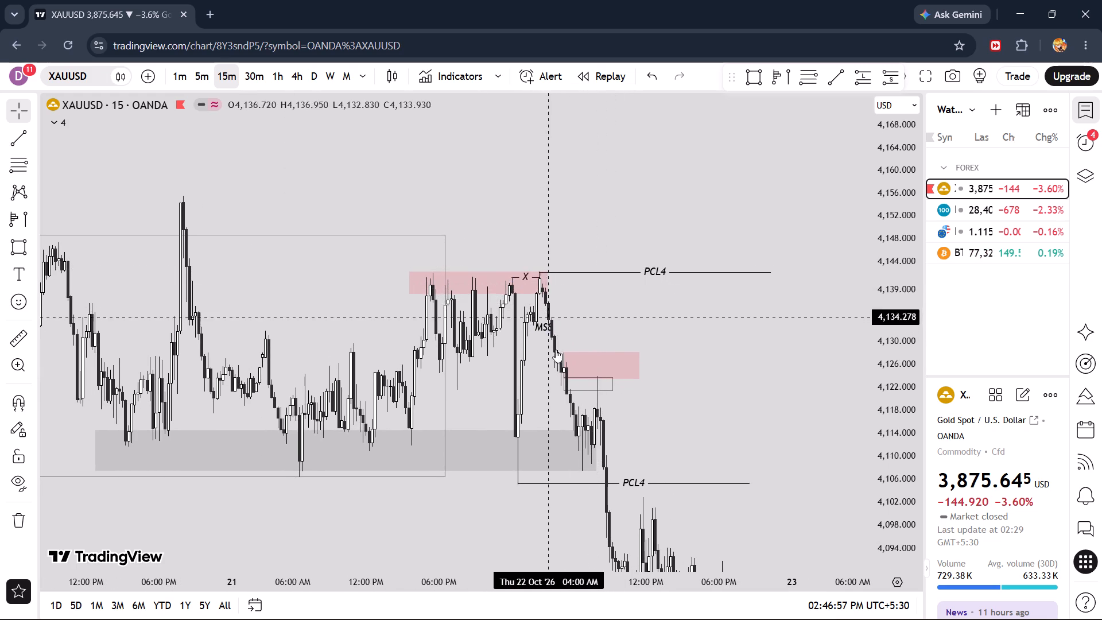
pyautogui.scroll(3, 626, 336)
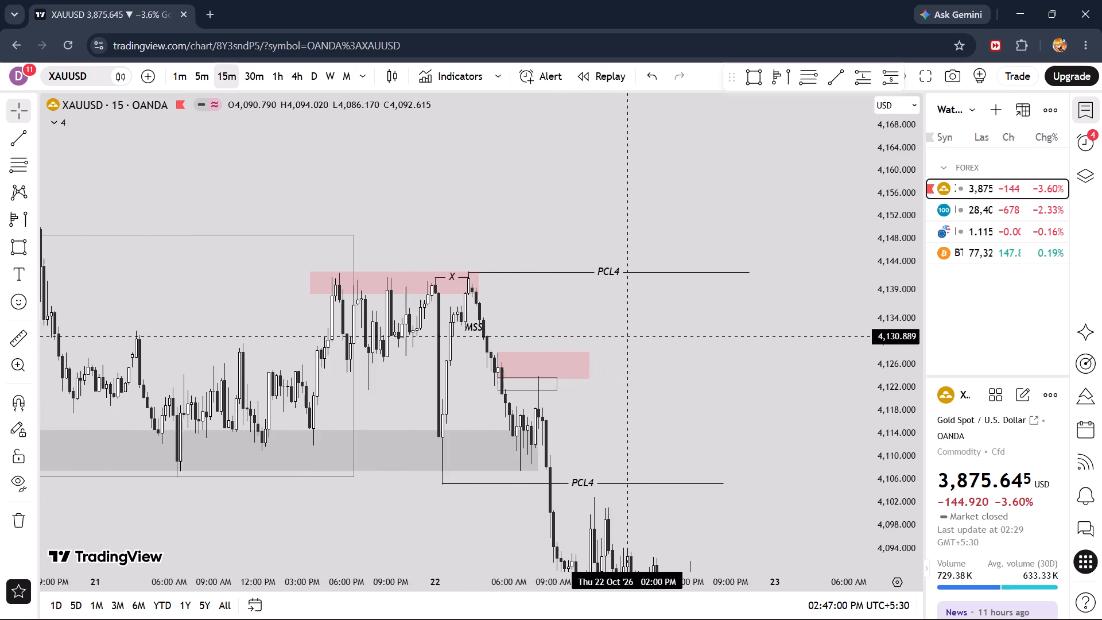
pyautogui.scroll(2, 503, 349)
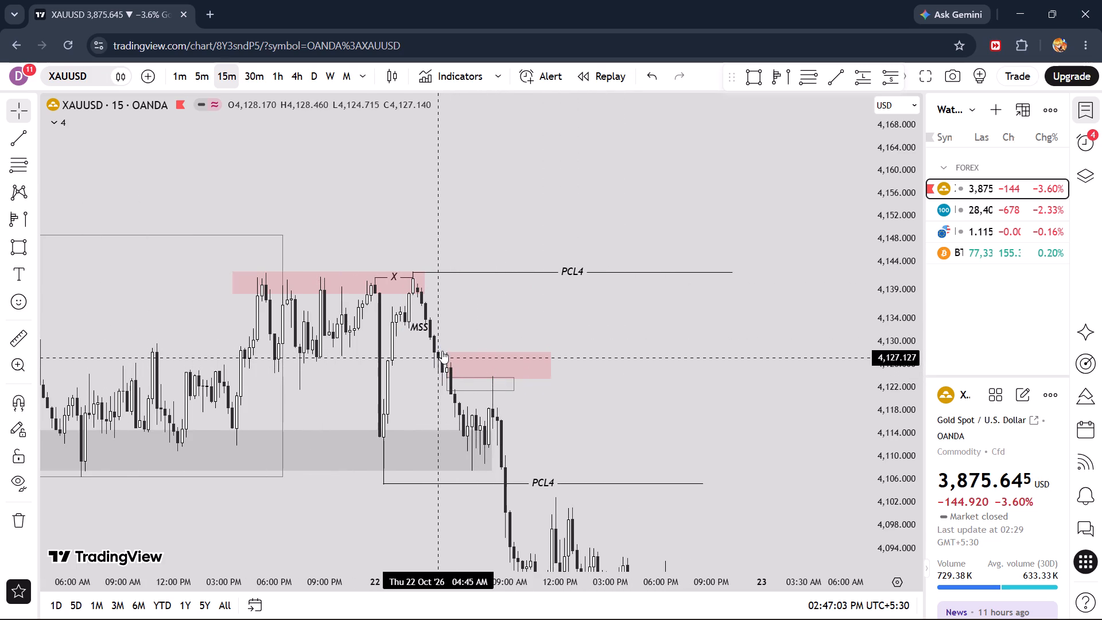
pyautogui.scroll(3, 483, 369)
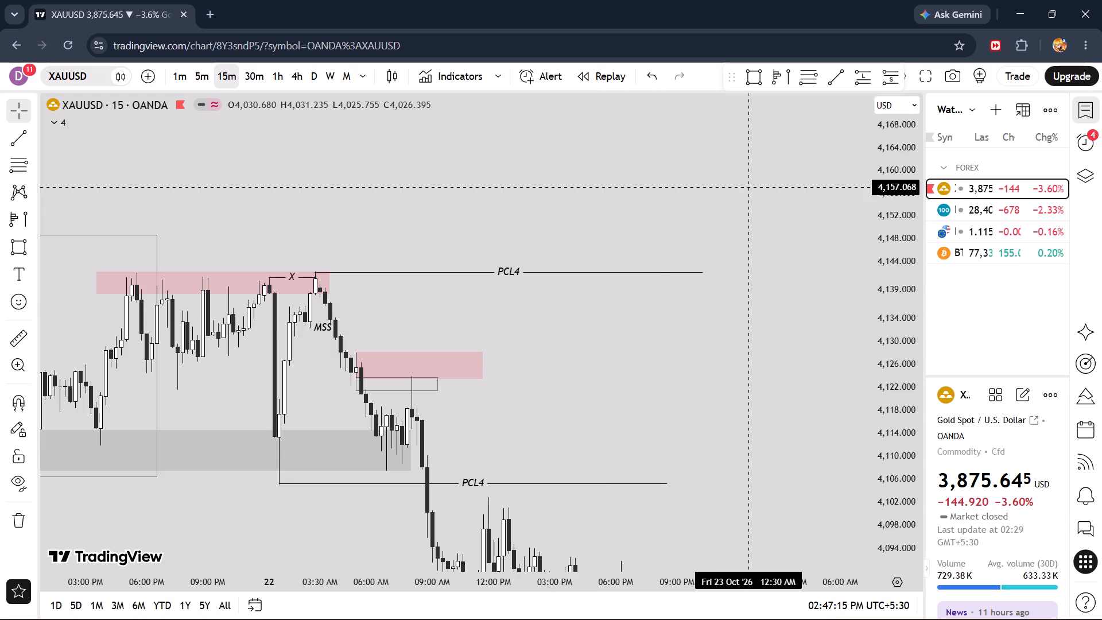
pyautogui.click(750, 65)
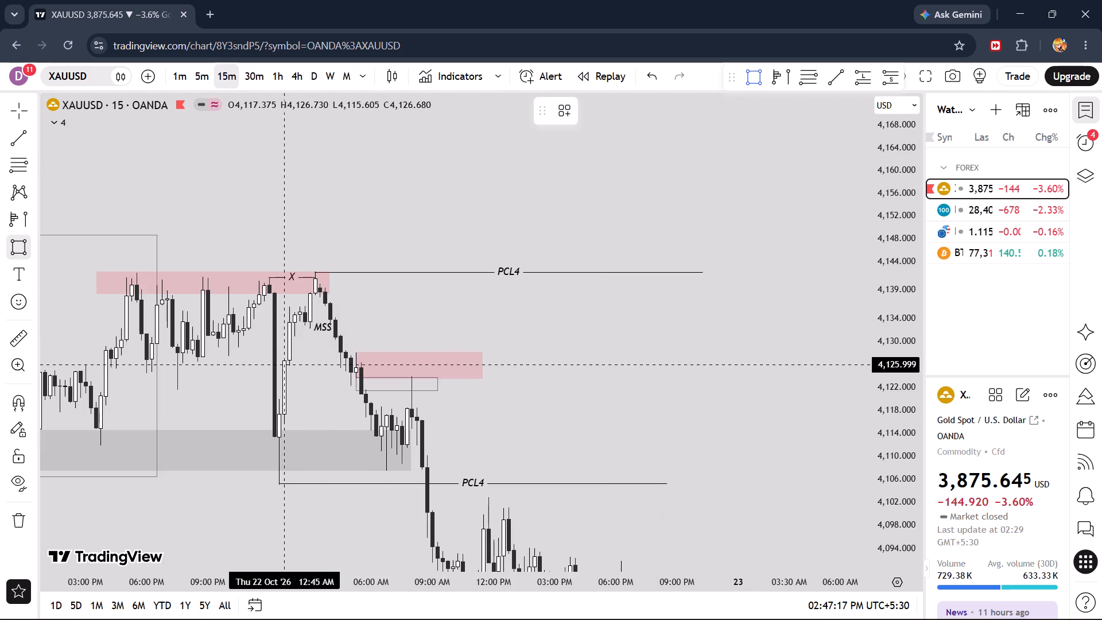
pyautogui.click(281, 364)
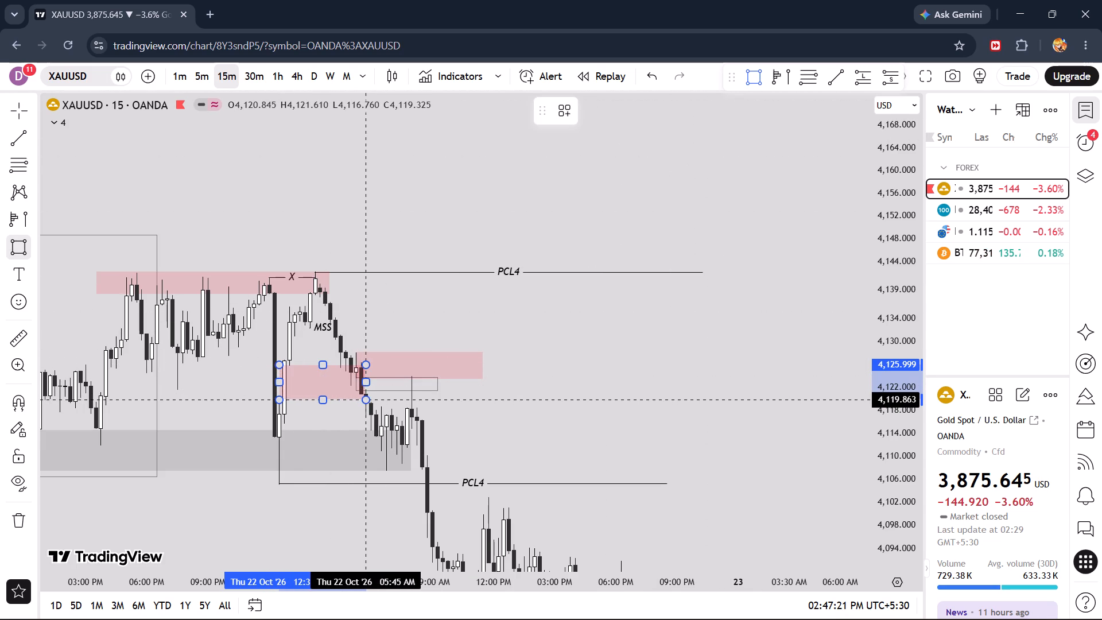
pyautogui.click(367, 401)
pyautogui.click(568, 108)
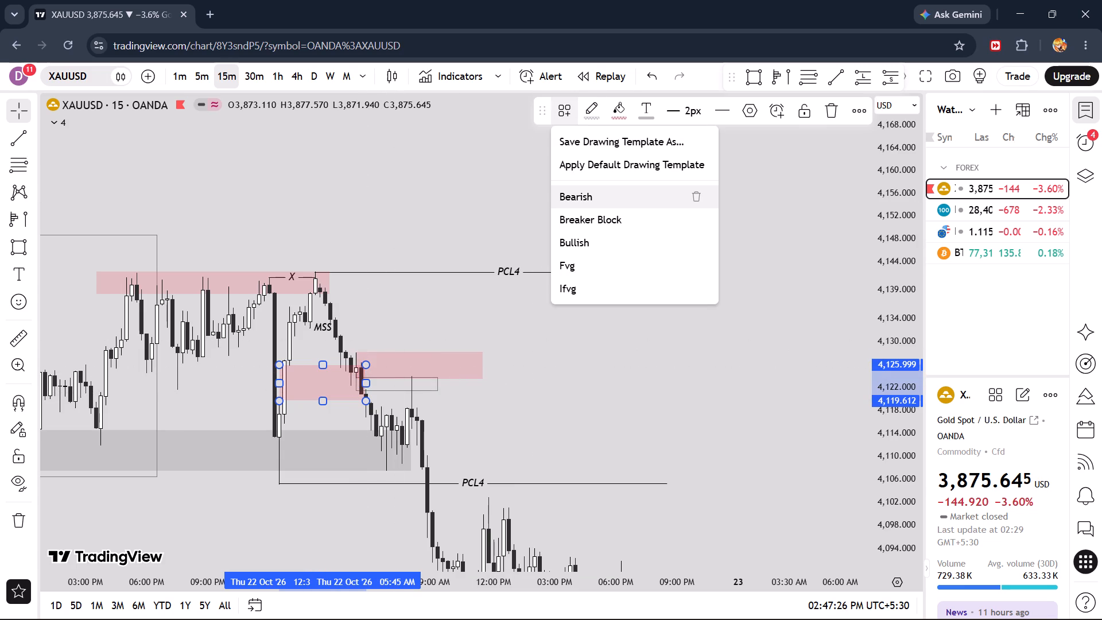
pyautogui.click(588, 255)
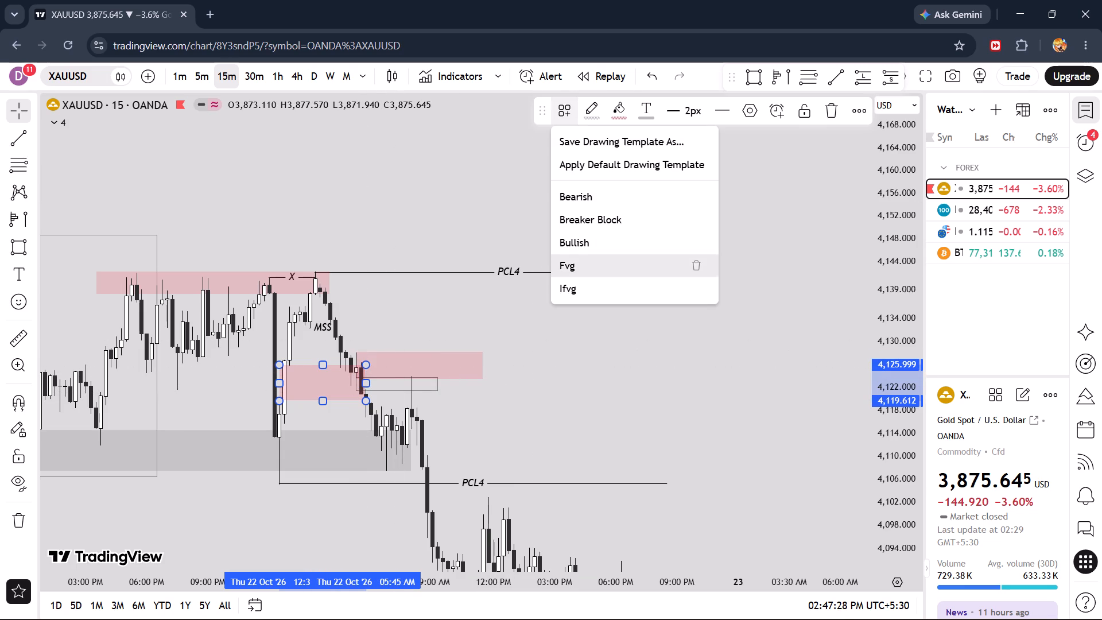
pyautogui.click(588, 255)
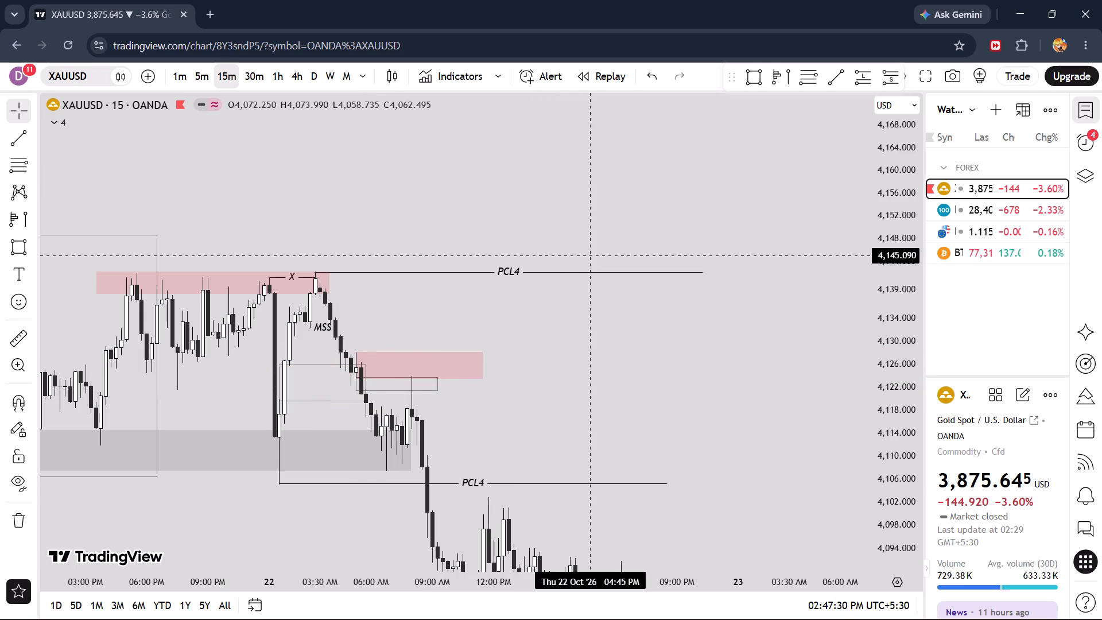
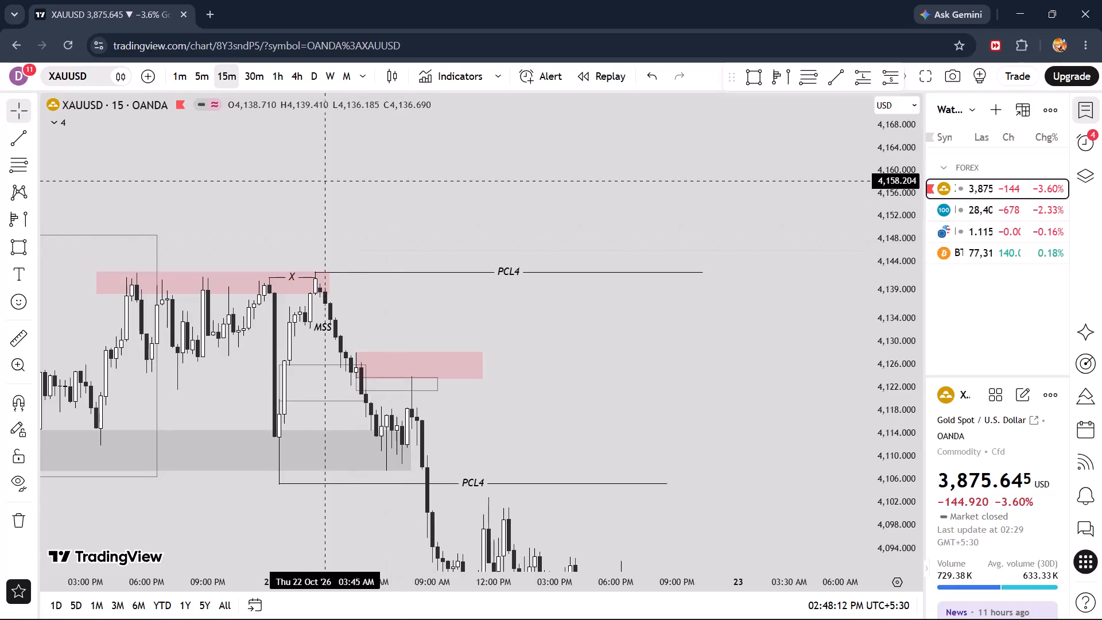
# Switch the XAUUSD chart to the 5-minute timeframe and examine the 22 October price action around the marked zones and PCL4 levels.
pyautogui.click(194, 69)
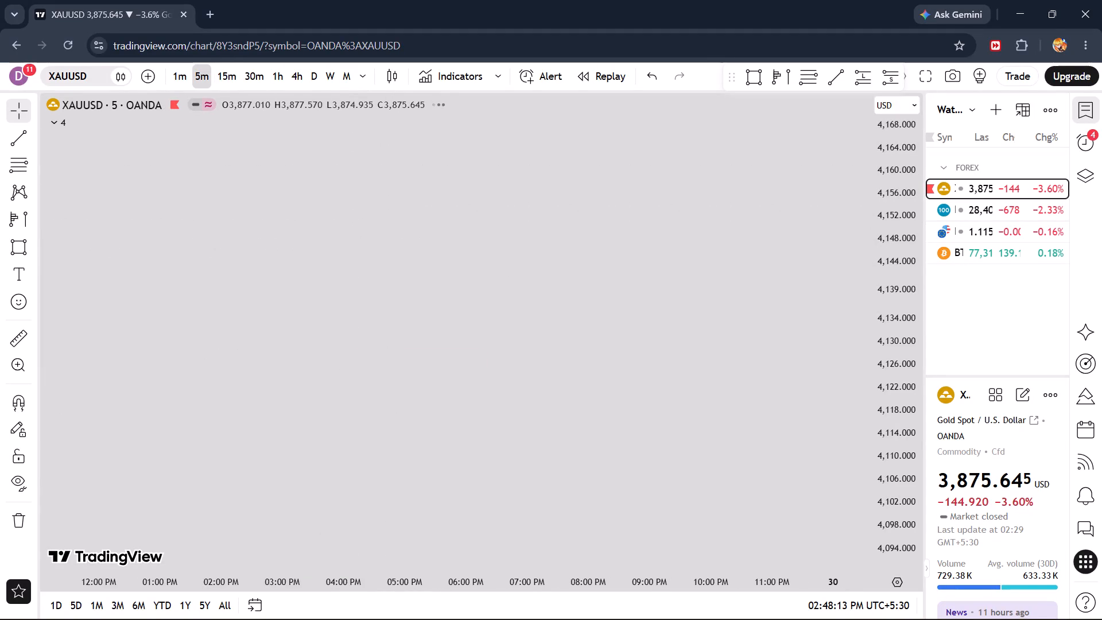
pyautogui.scroll(-16, 342, 394)
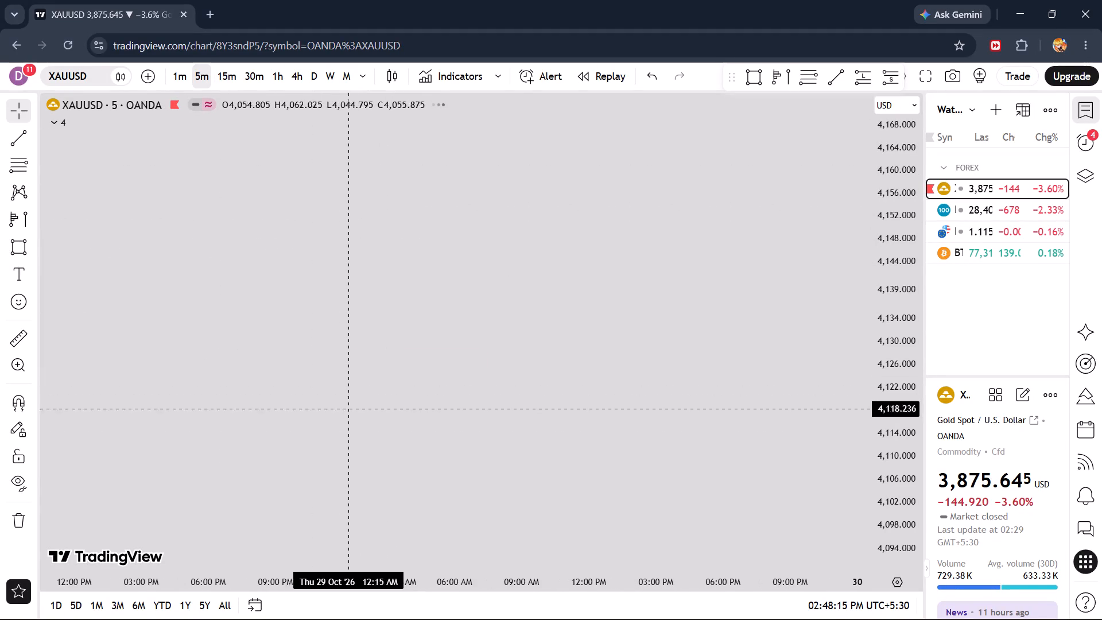
pyautogui.moveTo(289, 483); pyautogui.dragTo(541, 142)
pyautogui.moveTo(778, 500); pyautogui.dragTo(778, 491)
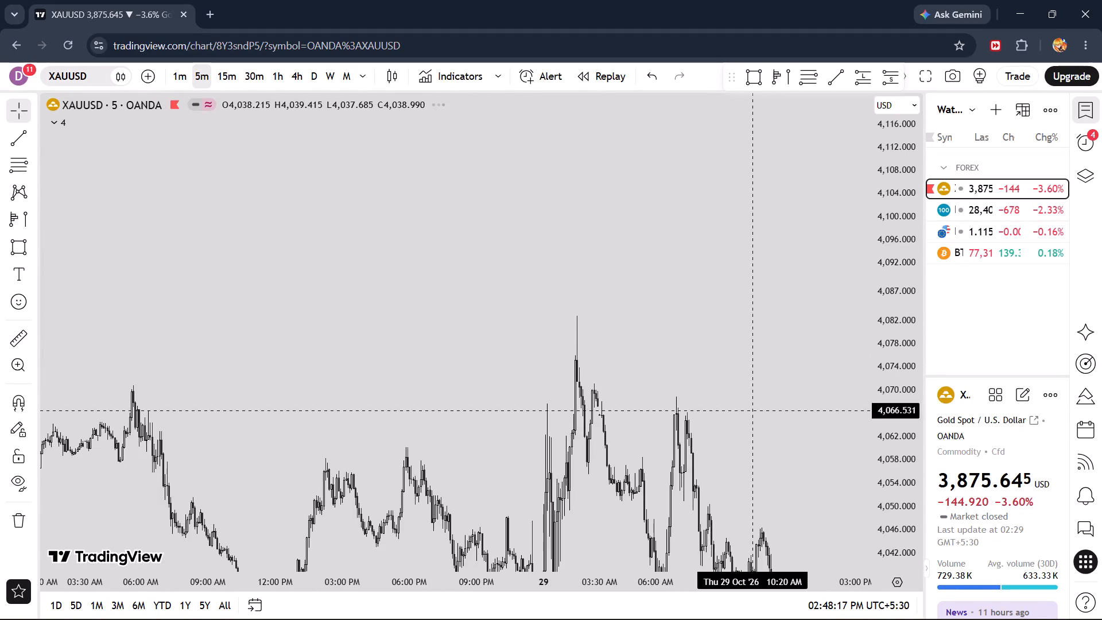
pyautogui.moveTo(778, 491); pyautogui.dragTo(340, 184)
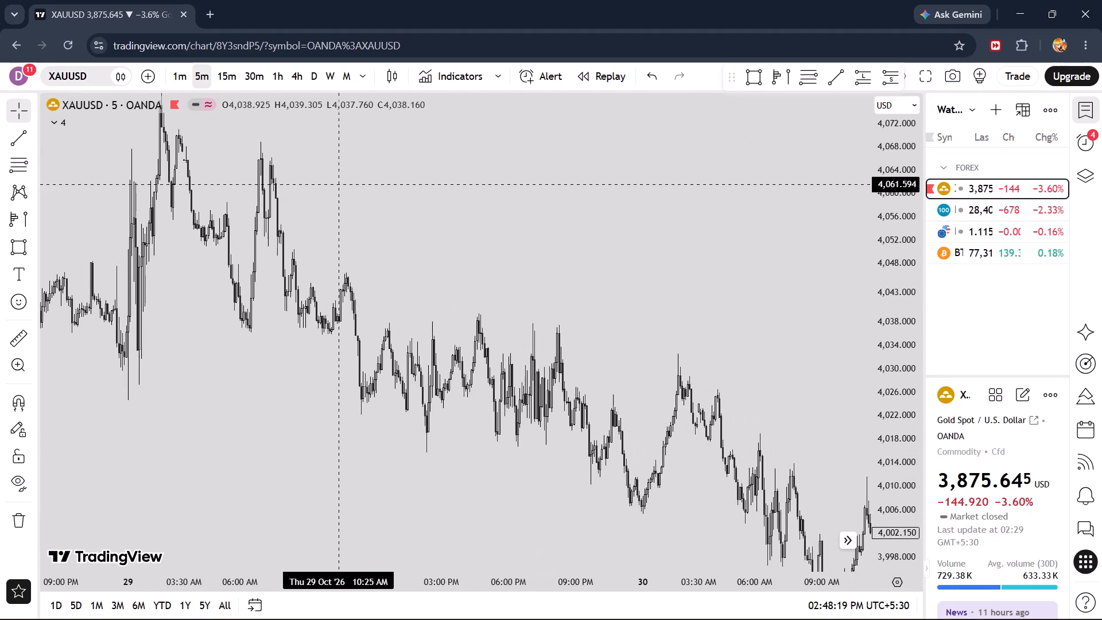
pyautogui.scroll(-13, 387, 259)
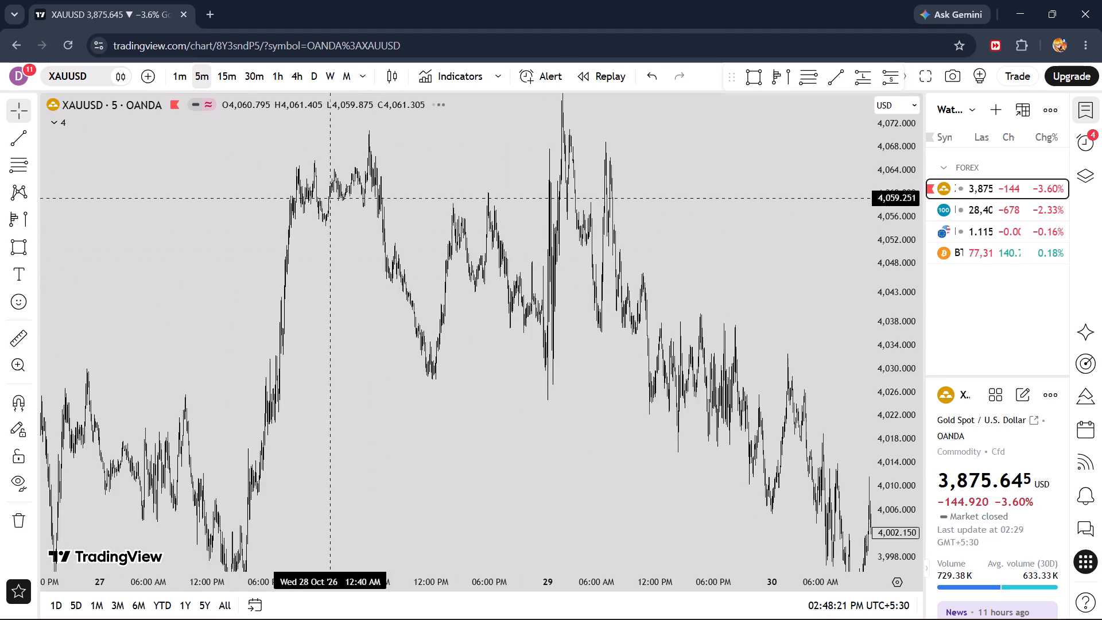
pyautogui.moveTo(214, 272); pyautogui.dragTo(739, 226)
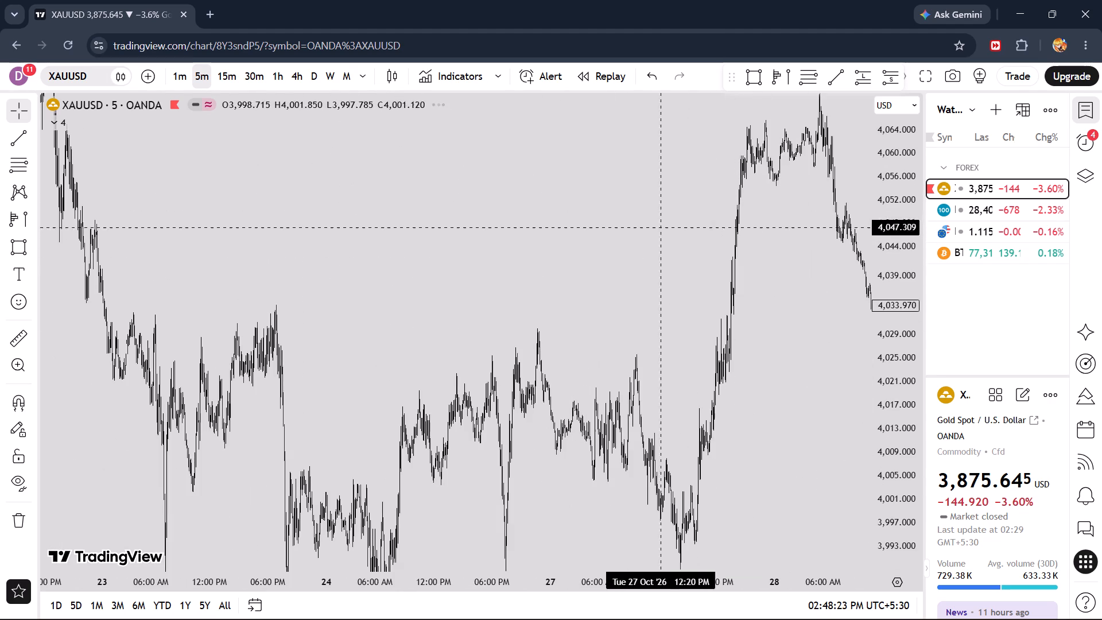
pyautogui.moveTo(327, 187); pyautogui.dragTo(719, 425)
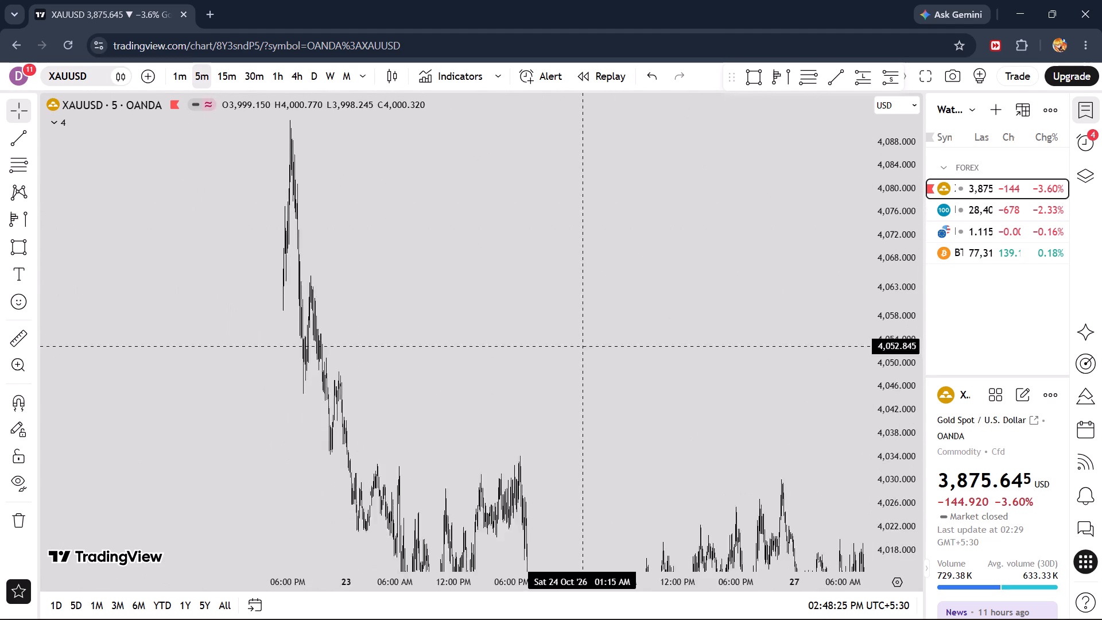
pyautogui.moveTo(719, 425); pyautogui.dragTo(739, 444)
pyautogui.moveTo(430, 210); pyautogui.dragTo(627, 463)
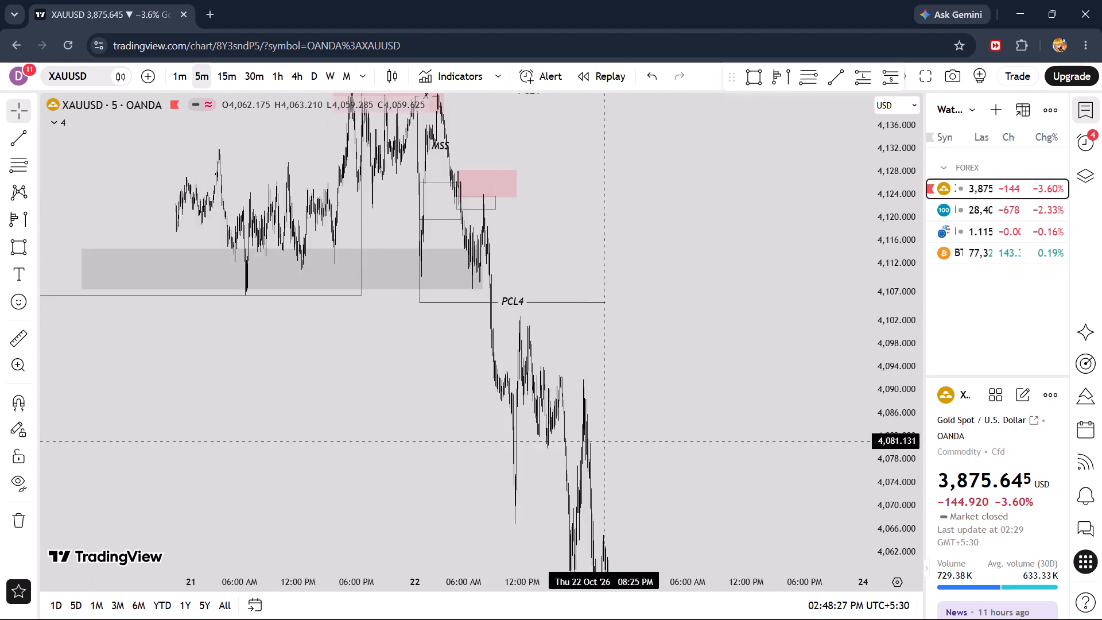
pyautogui.moveTo(627, 463); pyautogui.dragTo(663, 530)
pyautogui.scroll(9, 585, 356)
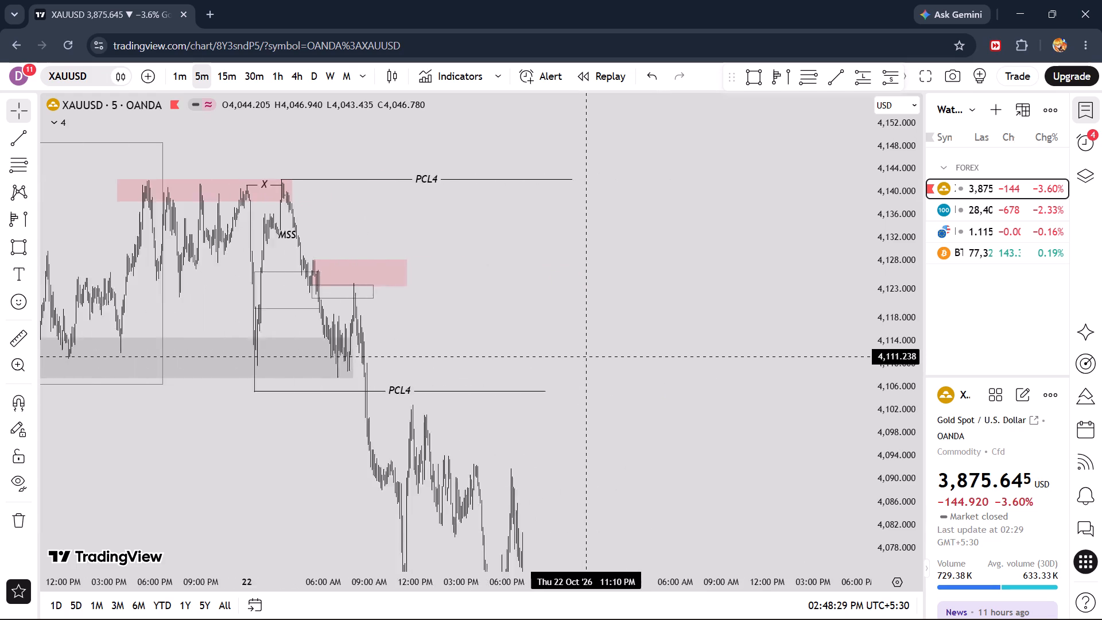
pyautogui.moveTo(452, 296); pyautogui.dragTo(808, 368)
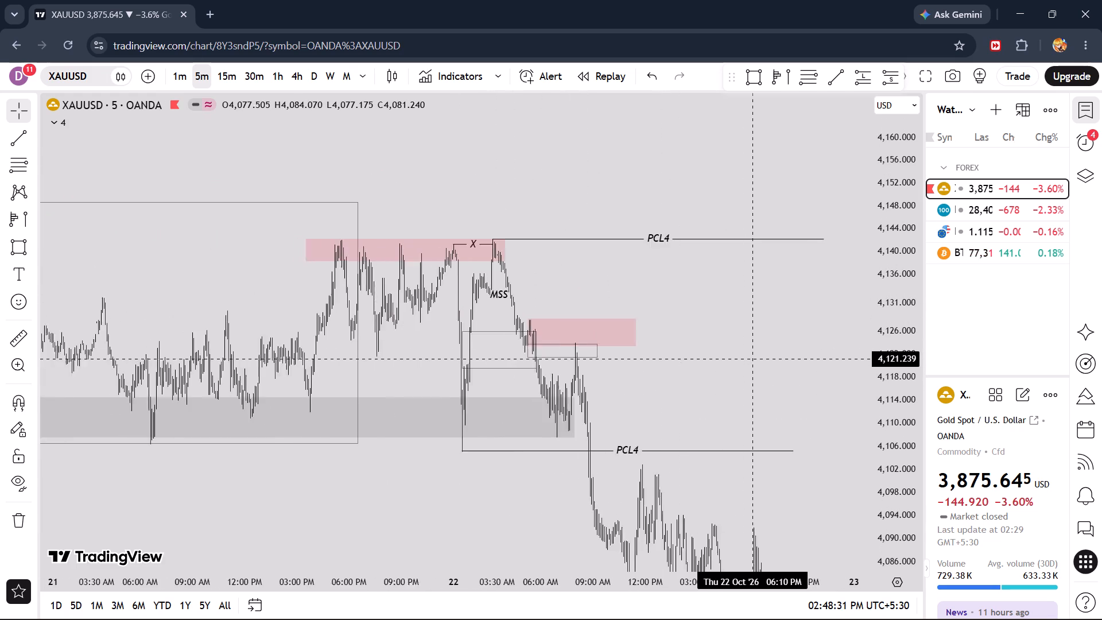
pyautogui.scroll(9, 736, 374)
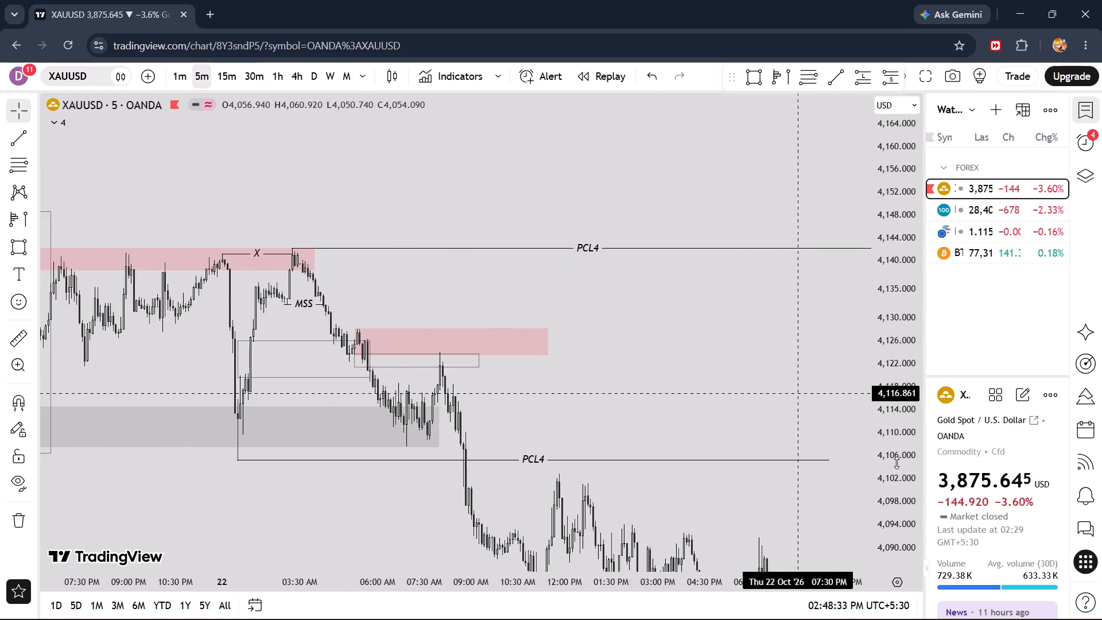
pyautogui.moveTo(913, 502); pyautogui.dragTo(900, 332)
pyautogui.moveTo(550, 440); pyautogui.dragTo(798, 372)
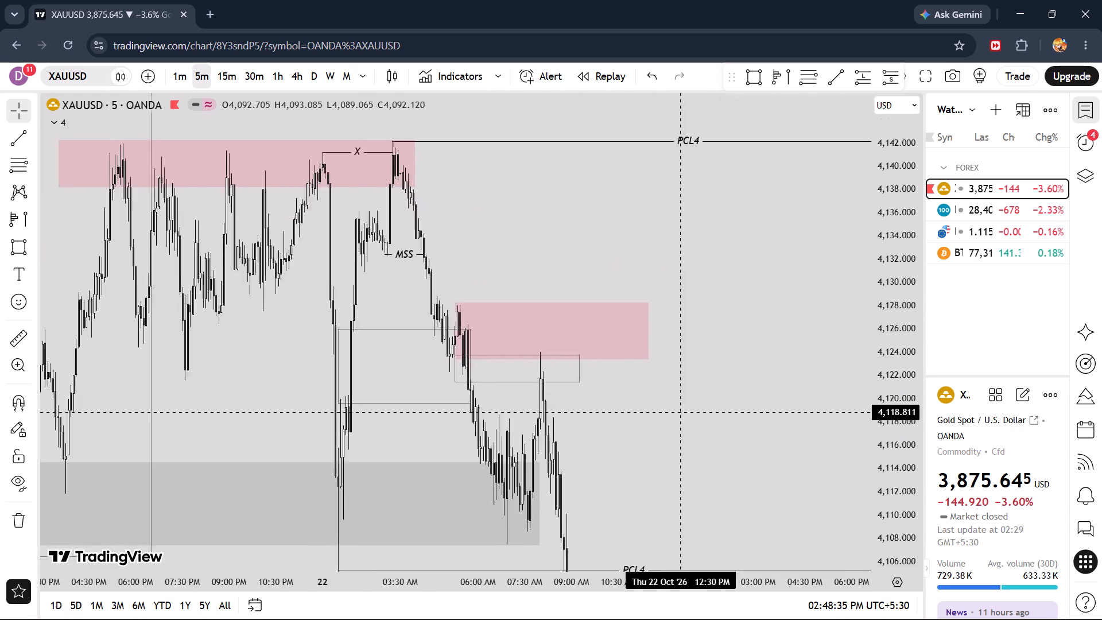
pyautogui.moveTo(798, 372); pyautogui.dragTo(798, 371)
pyautogui.scroll(9, 735, 405)
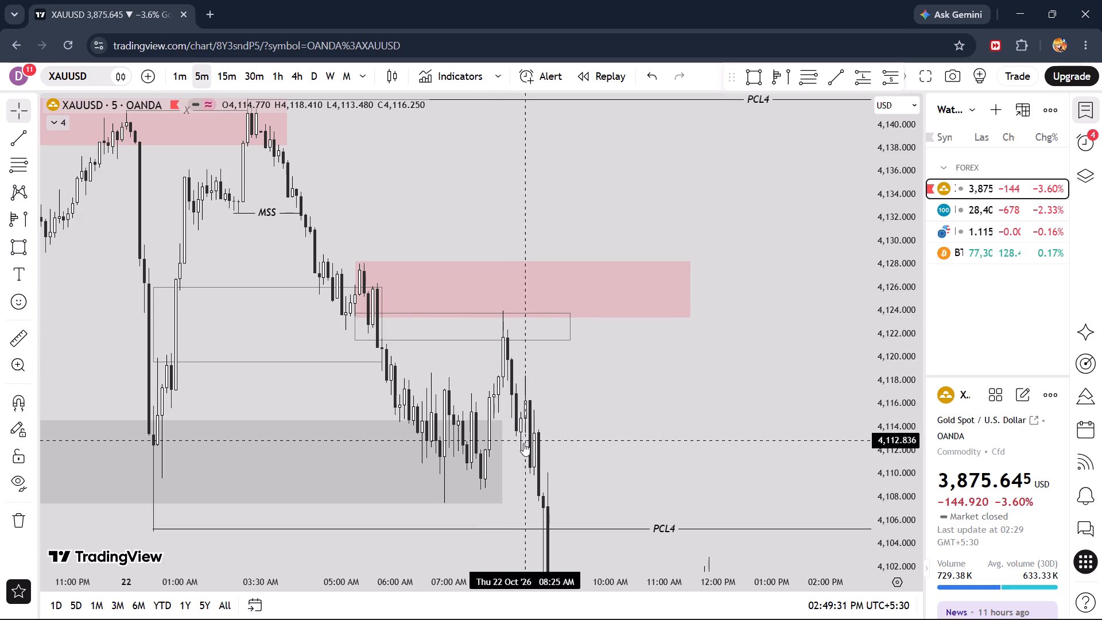
# Draw a rectangle over the 22 October gap, about 7:35 AM to 9:10 AM, from about 4,114.9 to 4,111.9.
pyautogui.click(754, 72)
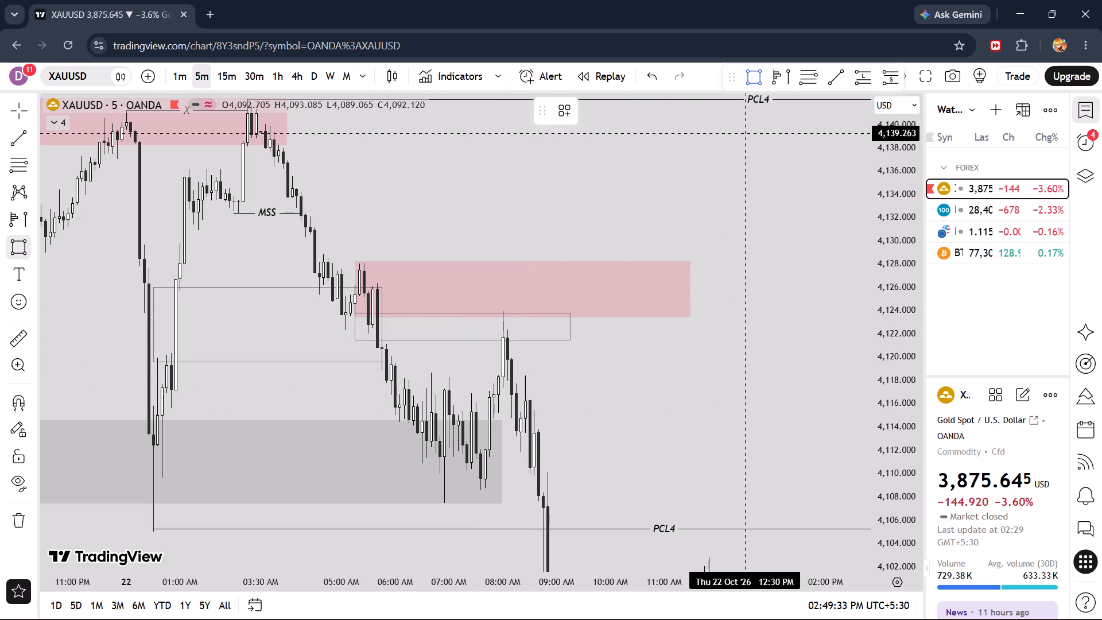
pyautogui.click(479, 416)
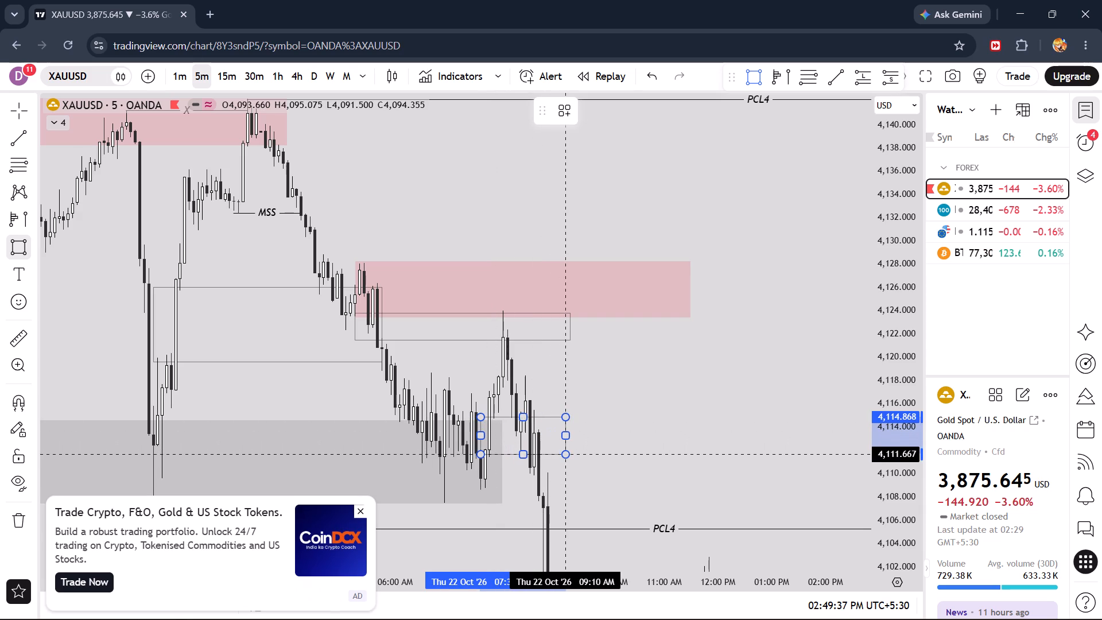
pyautogui.click(566, 451)
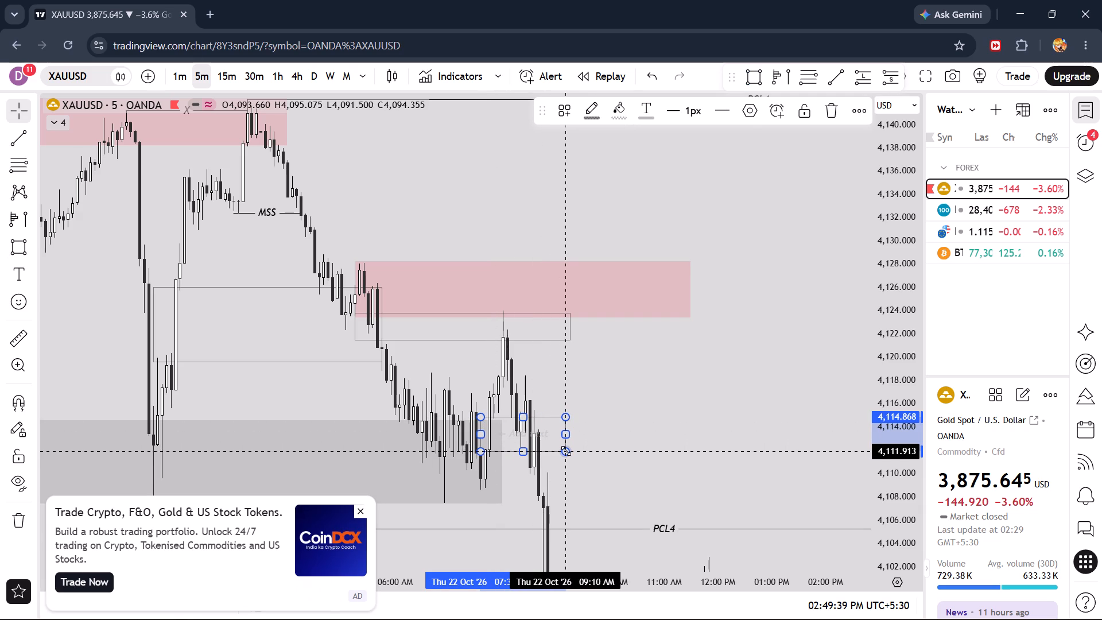
pyautogui.click(592, 421)
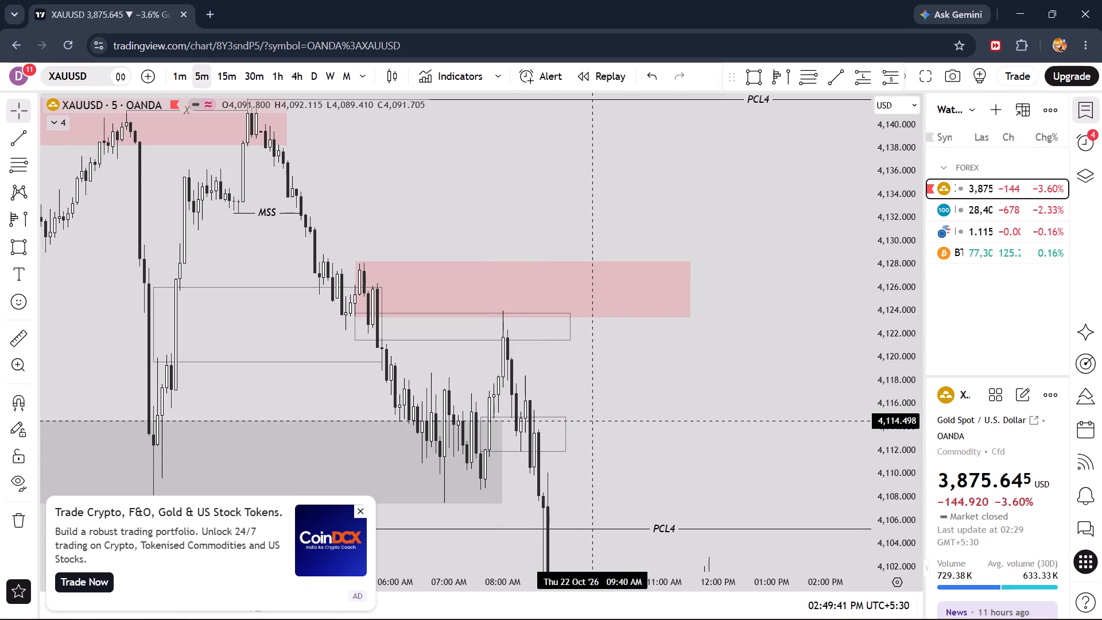
pyautogui.moveTo(592, 421); pyautogui.dragTo(611, 381)
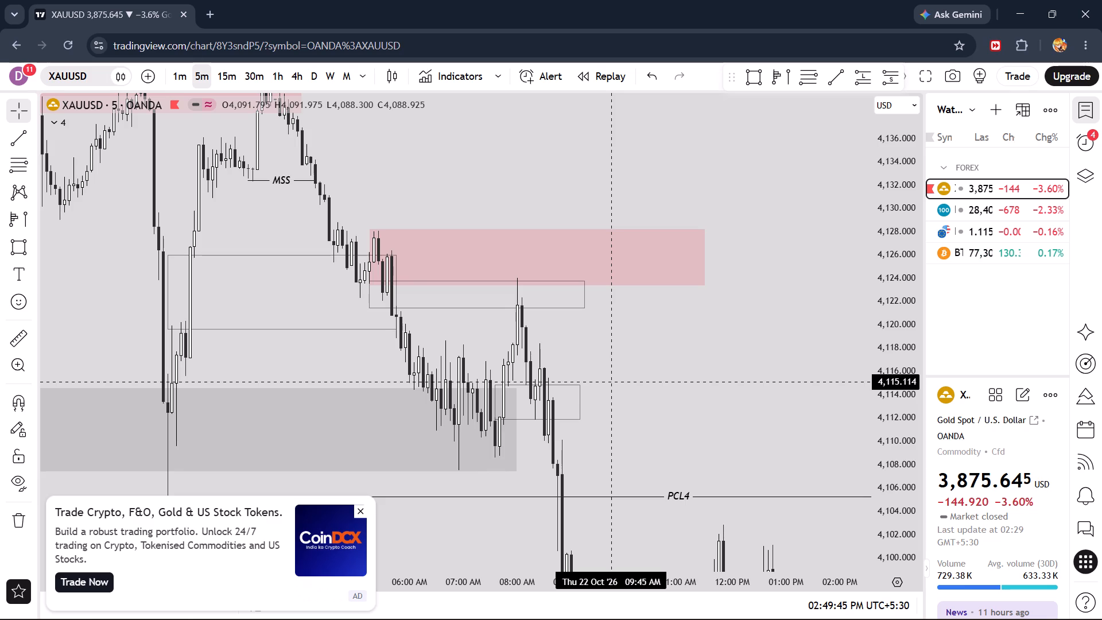
pyautogui.scroll(1, 611, 381)
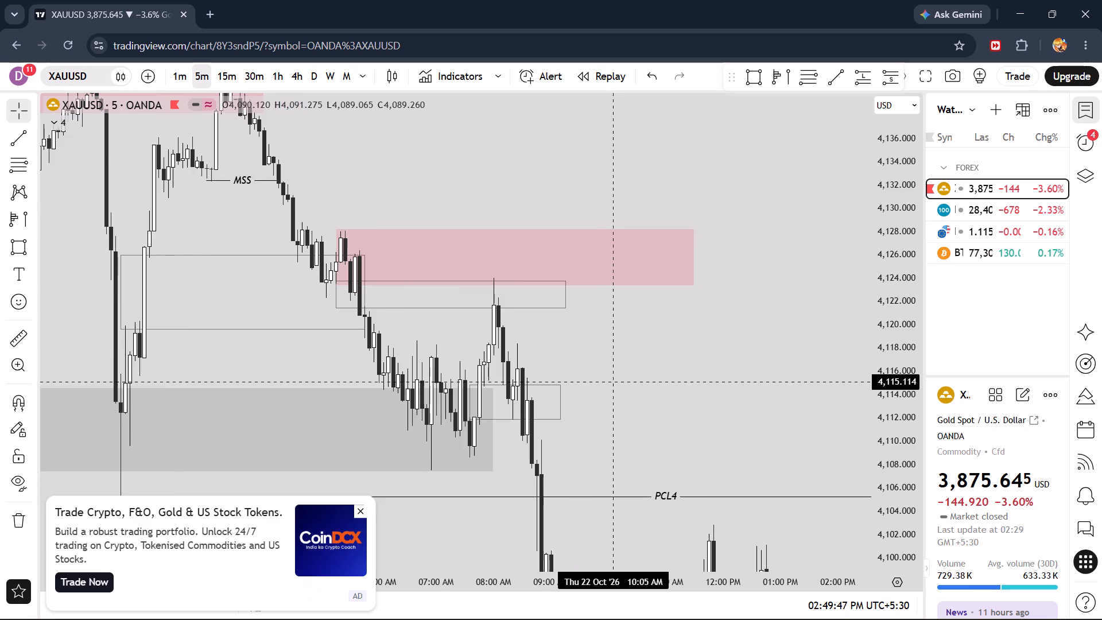
pyautogui.click(358, 509)
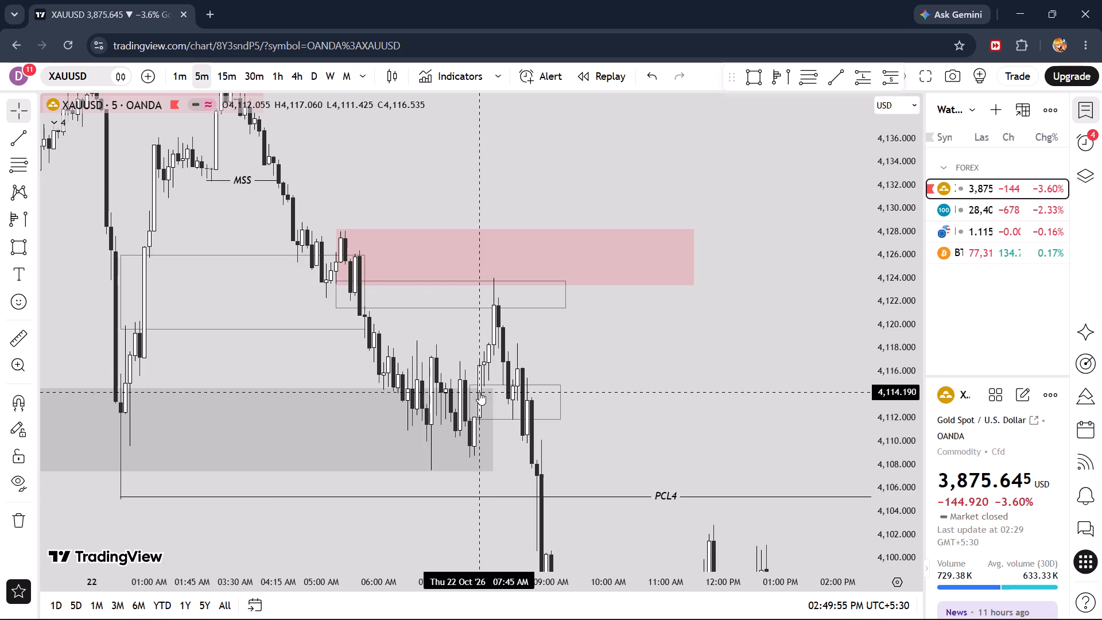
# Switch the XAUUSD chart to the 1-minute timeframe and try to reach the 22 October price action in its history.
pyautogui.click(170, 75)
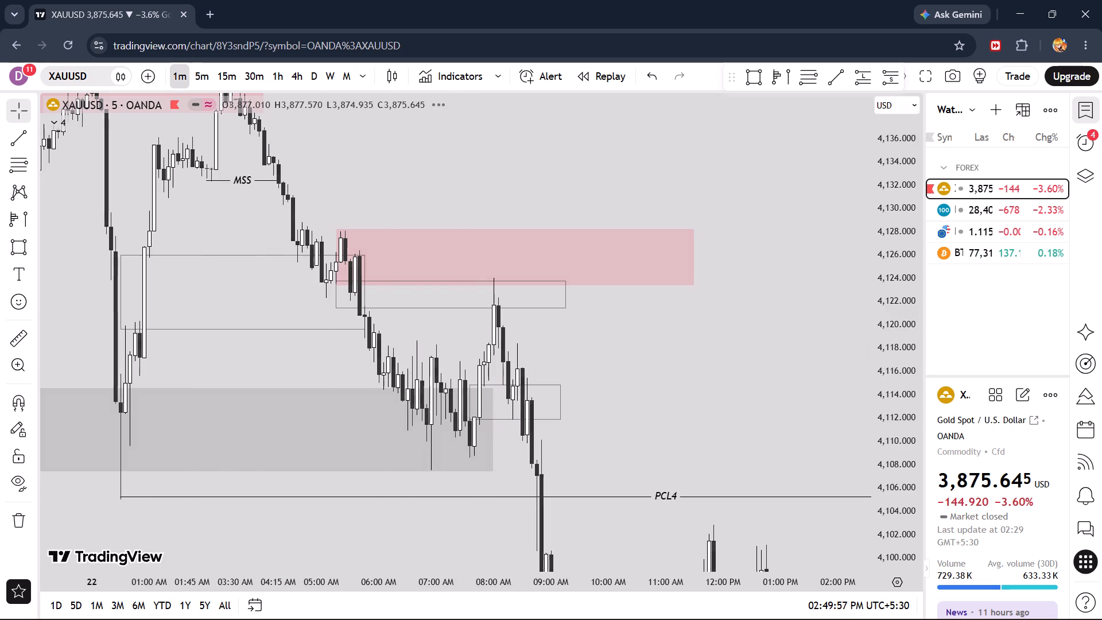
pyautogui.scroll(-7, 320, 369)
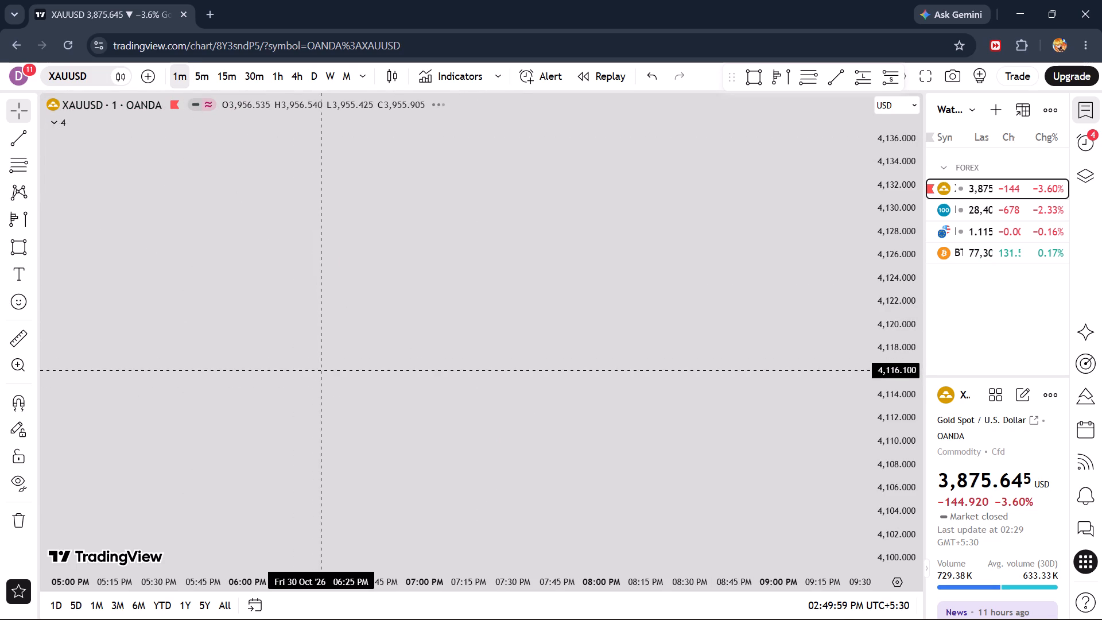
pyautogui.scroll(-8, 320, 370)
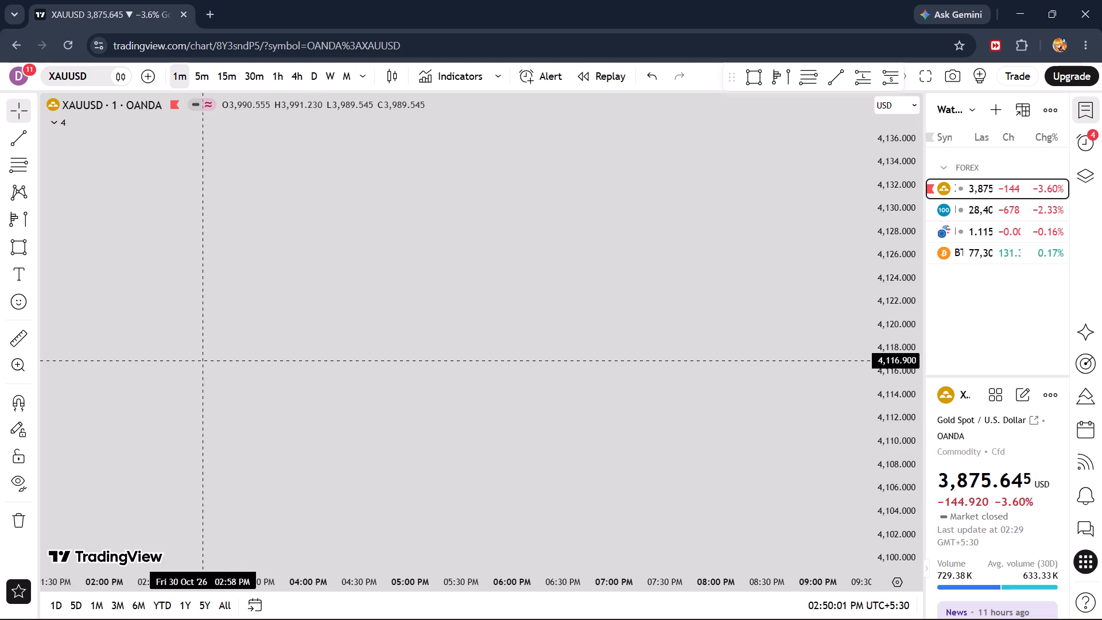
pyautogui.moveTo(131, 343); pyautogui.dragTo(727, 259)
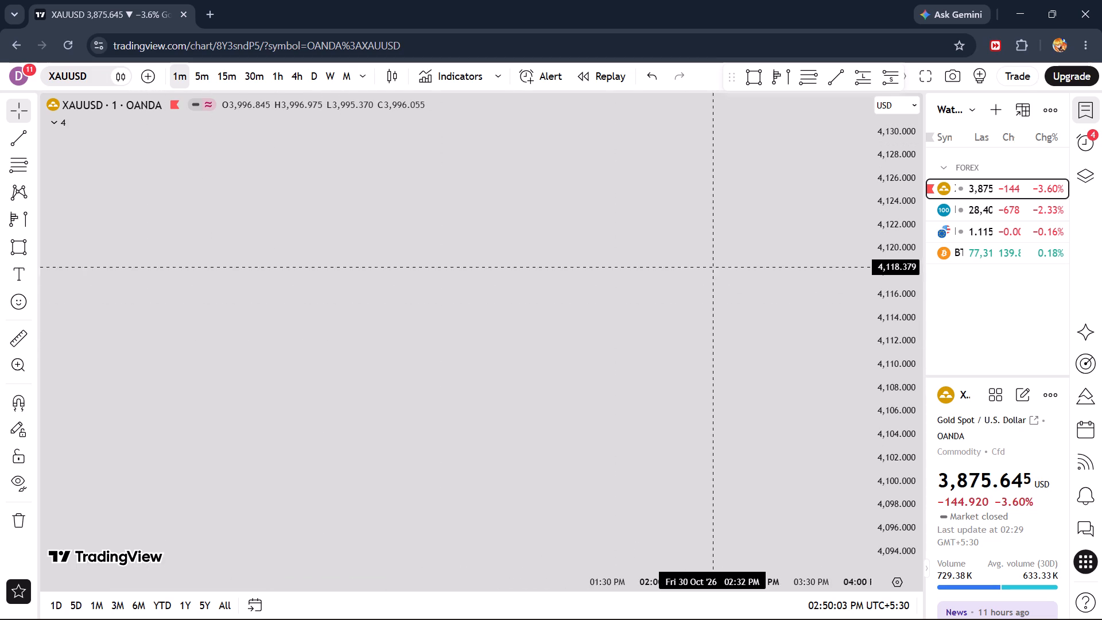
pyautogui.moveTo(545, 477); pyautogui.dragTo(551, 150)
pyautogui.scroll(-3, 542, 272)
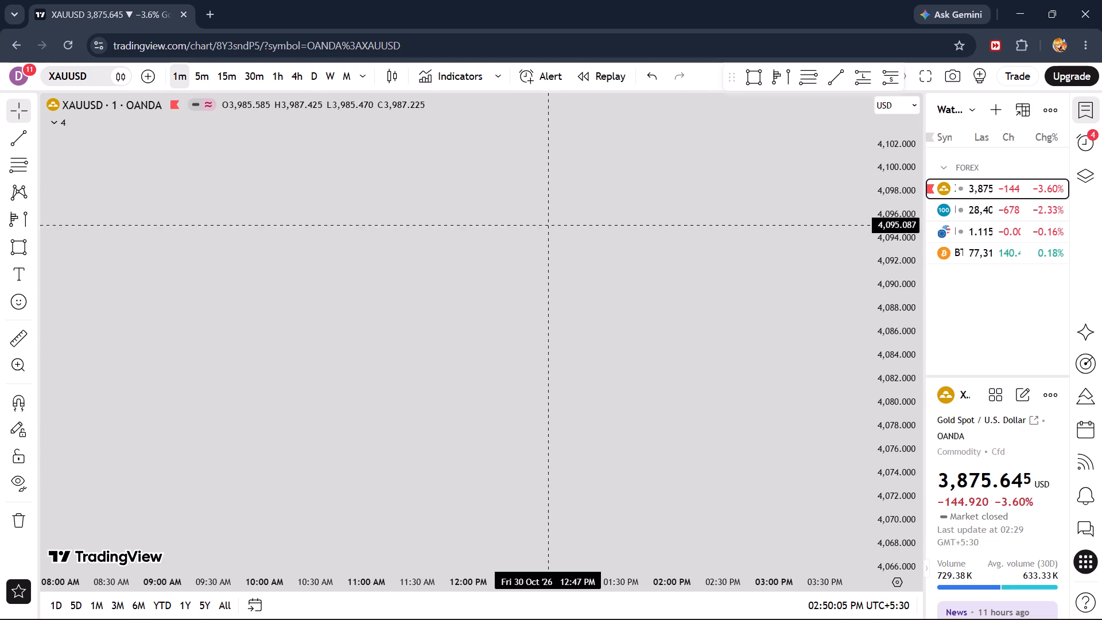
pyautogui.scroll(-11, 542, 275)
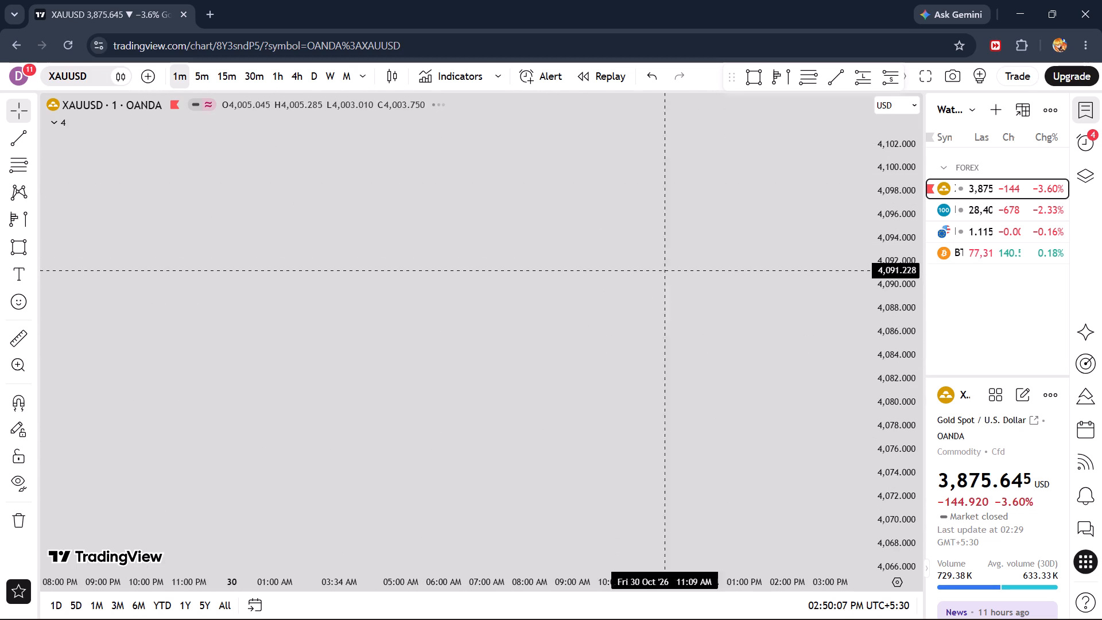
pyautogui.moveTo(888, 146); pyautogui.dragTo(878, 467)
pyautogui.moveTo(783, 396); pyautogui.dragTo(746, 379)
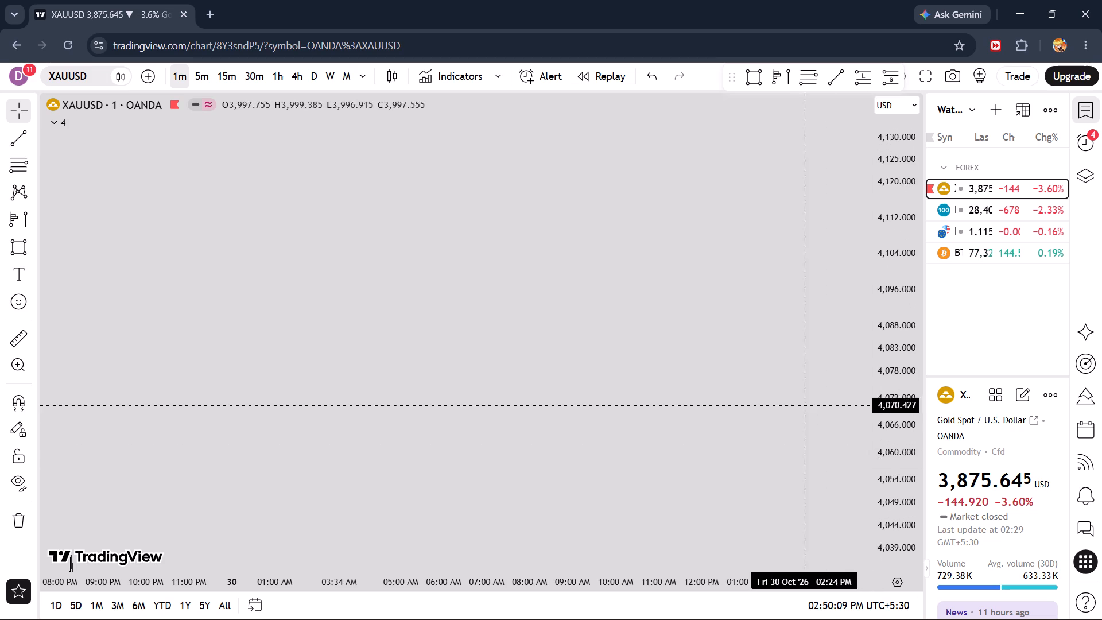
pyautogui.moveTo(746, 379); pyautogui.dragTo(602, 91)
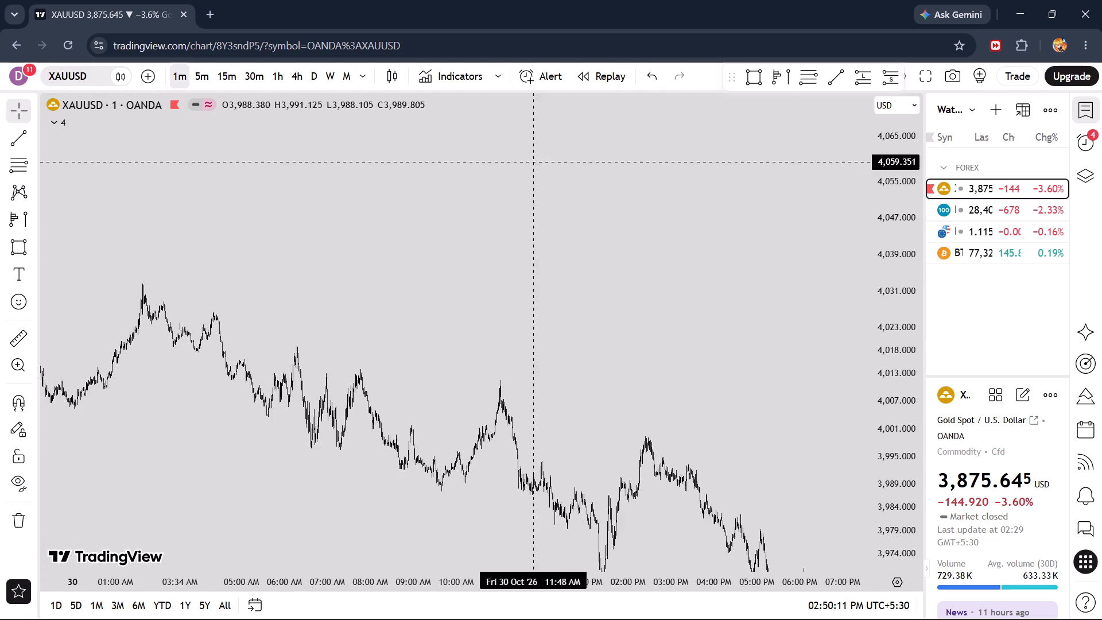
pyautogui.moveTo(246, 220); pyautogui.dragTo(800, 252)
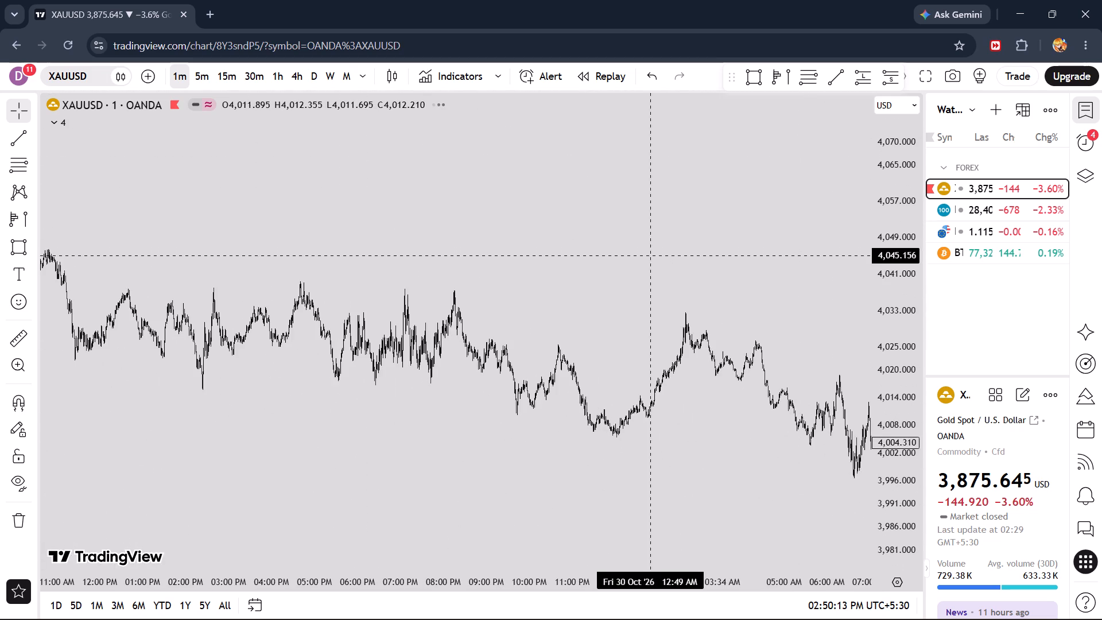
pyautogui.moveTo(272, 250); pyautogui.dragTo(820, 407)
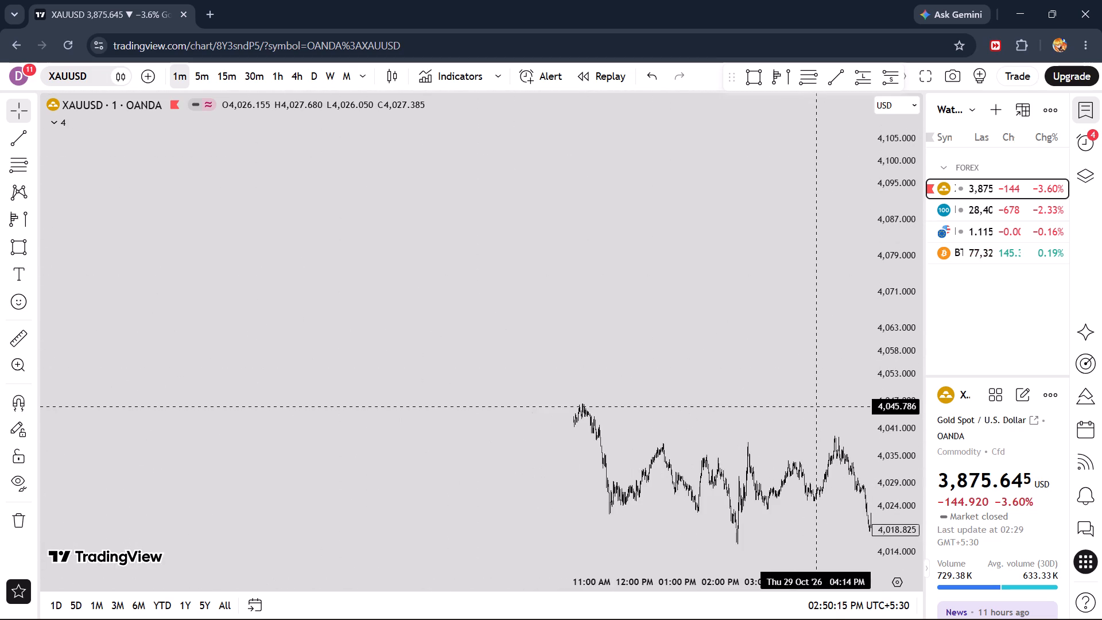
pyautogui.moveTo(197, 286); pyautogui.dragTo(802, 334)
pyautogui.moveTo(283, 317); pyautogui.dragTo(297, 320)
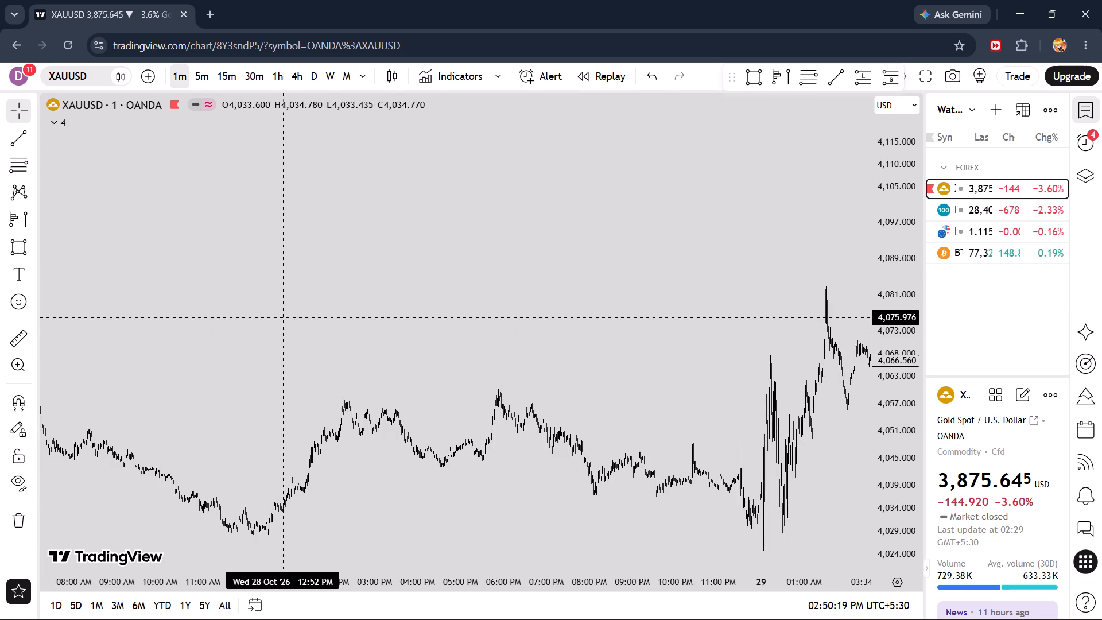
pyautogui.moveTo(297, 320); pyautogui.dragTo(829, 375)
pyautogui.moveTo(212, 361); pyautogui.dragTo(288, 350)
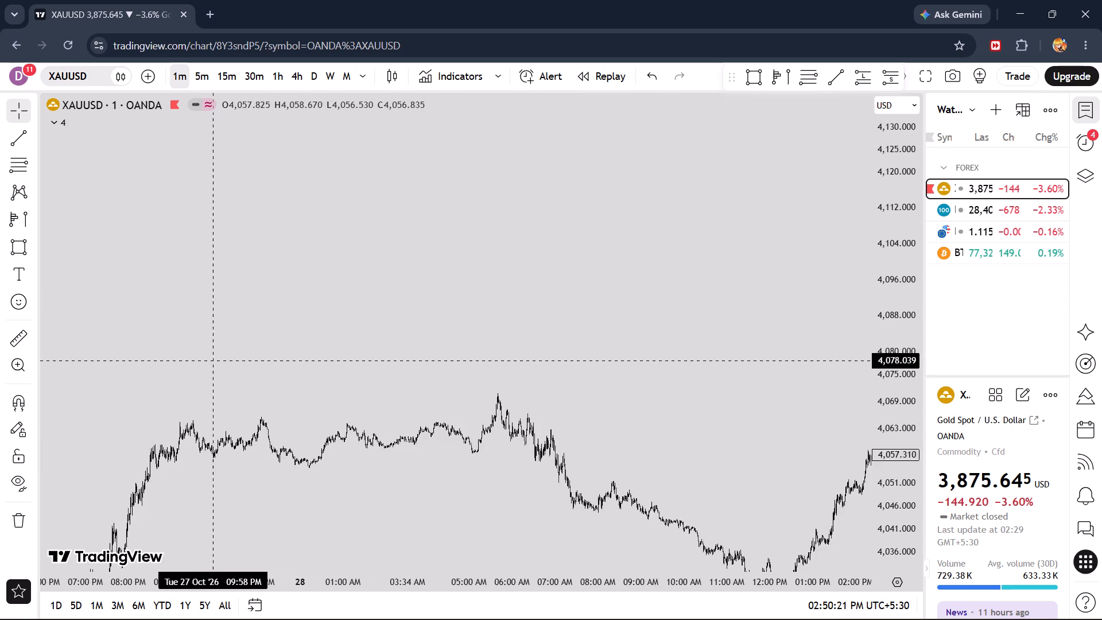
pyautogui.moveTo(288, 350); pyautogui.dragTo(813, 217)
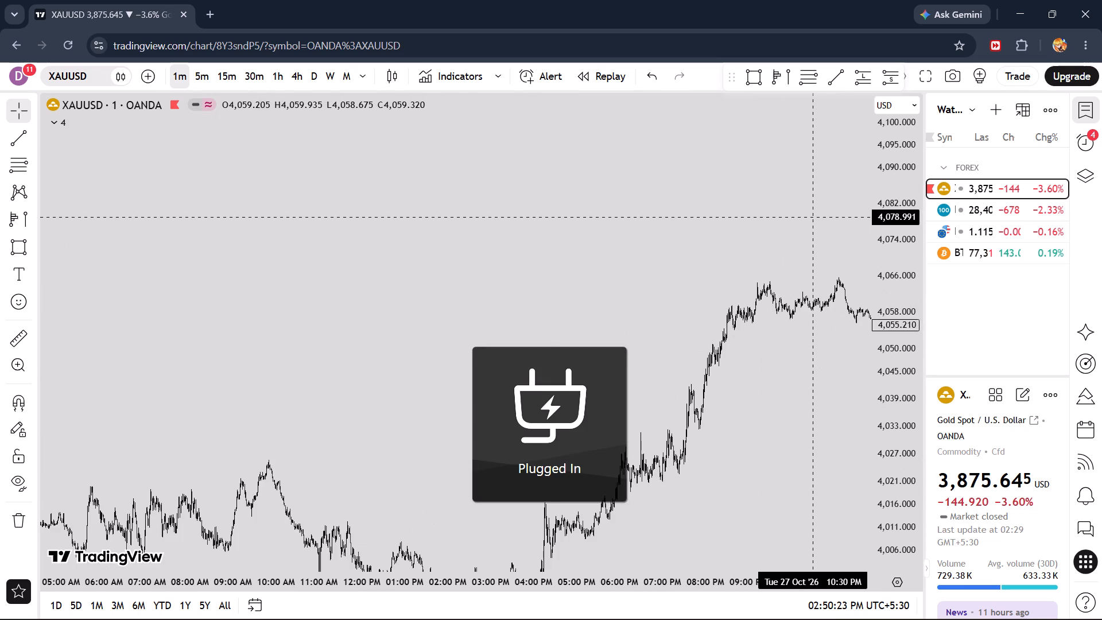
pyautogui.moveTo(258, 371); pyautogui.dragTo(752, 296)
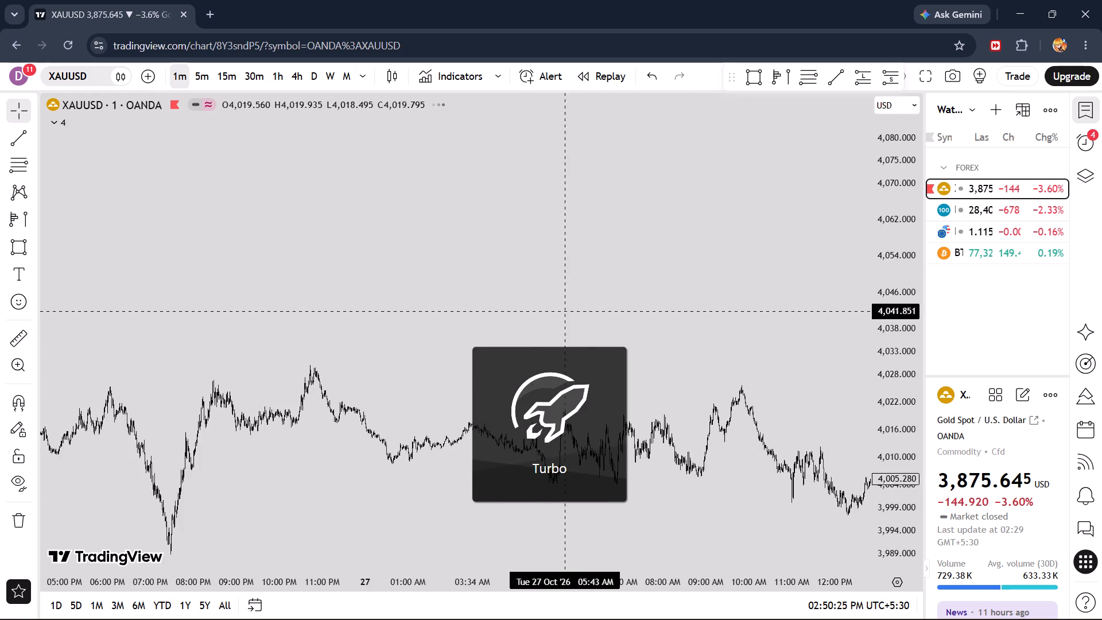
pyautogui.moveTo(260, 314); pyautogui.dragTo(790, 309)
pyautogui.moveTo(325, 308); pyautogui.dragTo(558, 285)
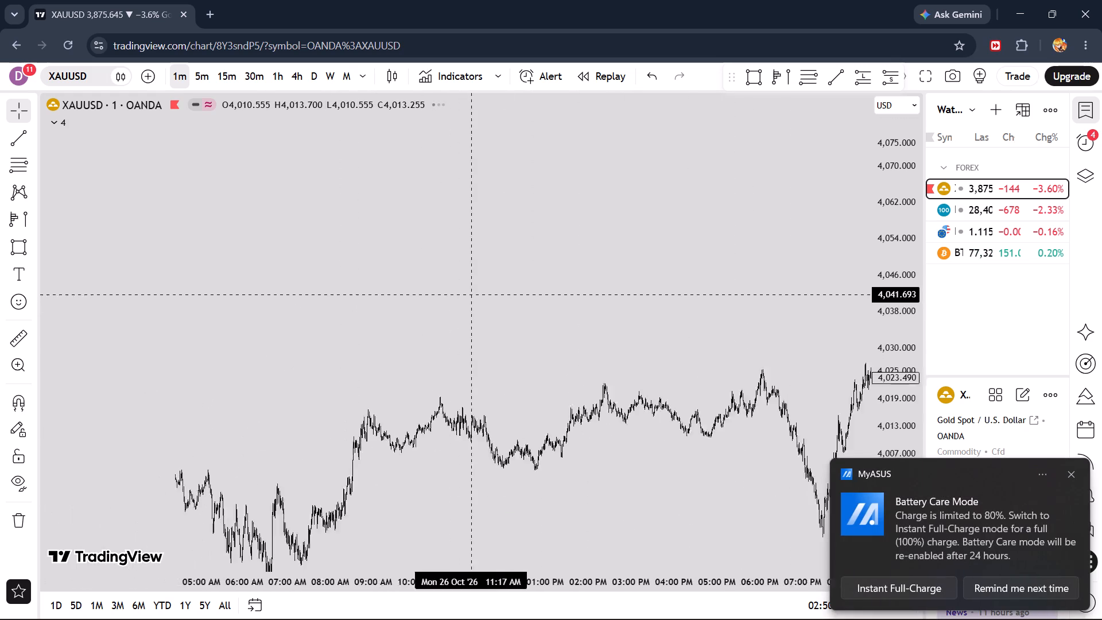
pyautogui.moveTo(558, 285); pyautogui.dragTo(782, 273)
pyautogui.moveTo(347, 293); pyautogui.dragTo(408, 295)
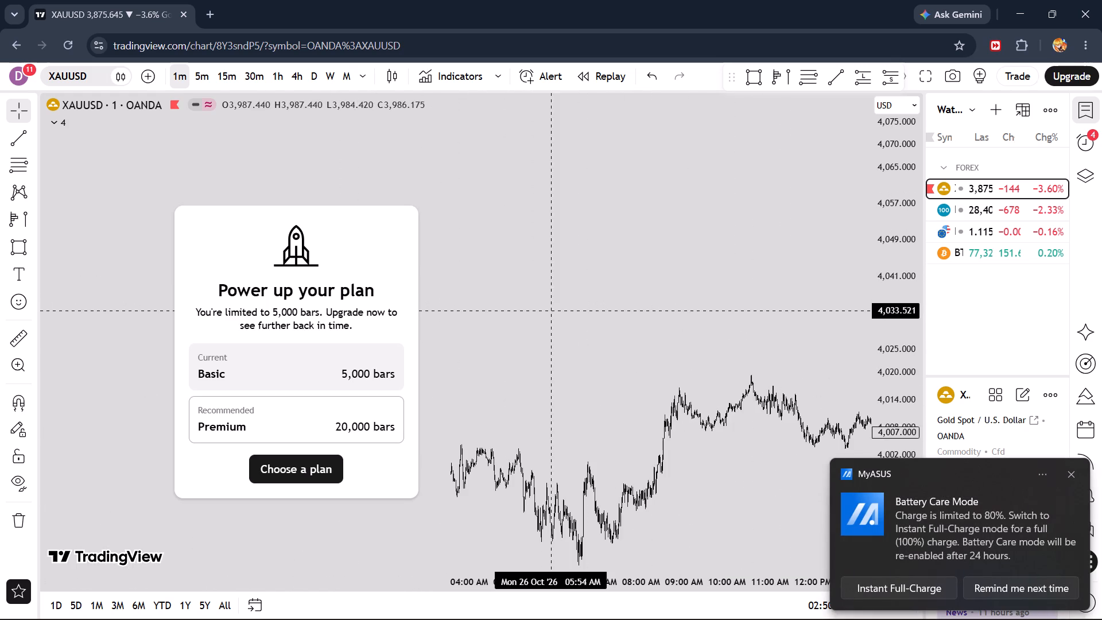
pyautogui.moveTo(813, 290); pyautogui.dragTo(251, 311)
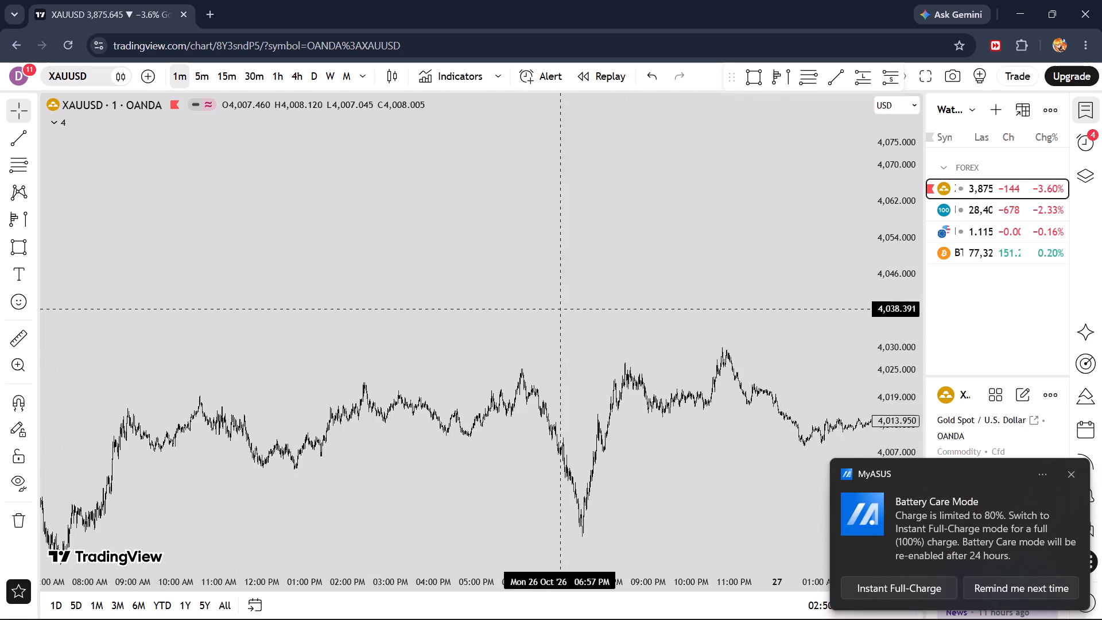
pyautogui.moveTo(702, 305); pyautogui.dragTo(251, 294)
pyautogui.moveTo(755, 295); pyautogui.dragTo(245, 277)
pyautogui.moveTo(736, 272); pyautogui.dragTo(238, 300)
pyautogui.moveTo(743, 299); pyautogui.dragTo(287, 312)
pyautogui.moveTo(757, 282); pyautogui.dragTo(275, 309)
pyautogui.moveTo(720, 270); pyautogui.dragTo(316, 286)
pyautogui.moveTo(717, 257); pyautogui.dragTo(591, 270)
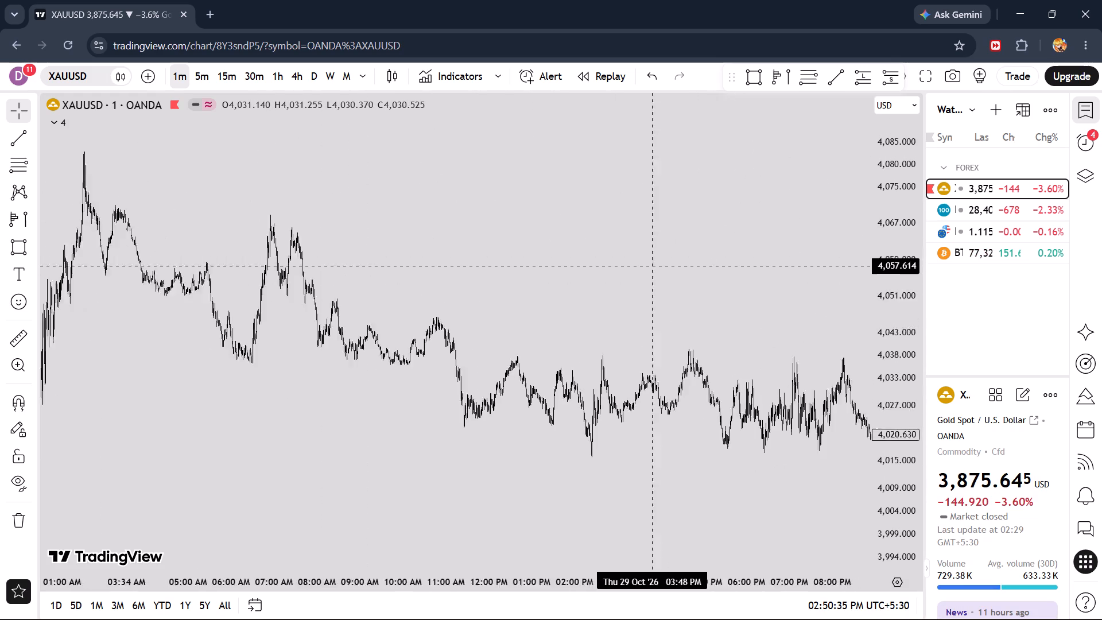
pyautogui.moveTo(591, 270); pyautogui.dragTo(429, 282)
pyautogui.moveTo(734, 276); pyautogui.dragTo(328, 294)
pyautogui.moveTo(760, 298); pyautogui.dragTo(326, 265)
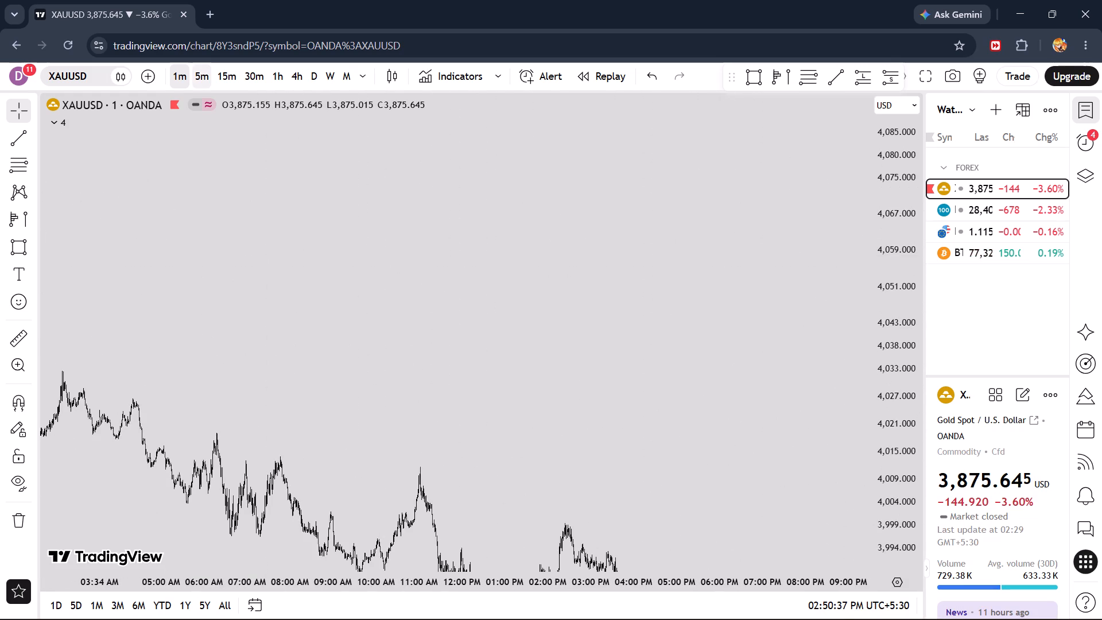
# Switch the XAUUSD chart back to the 5-minute timeframe at the marked 22 October zones and lower PCL4 level.
pyautogui.click(198, 65)
pyautogui.scroll(-8, 337, 278)
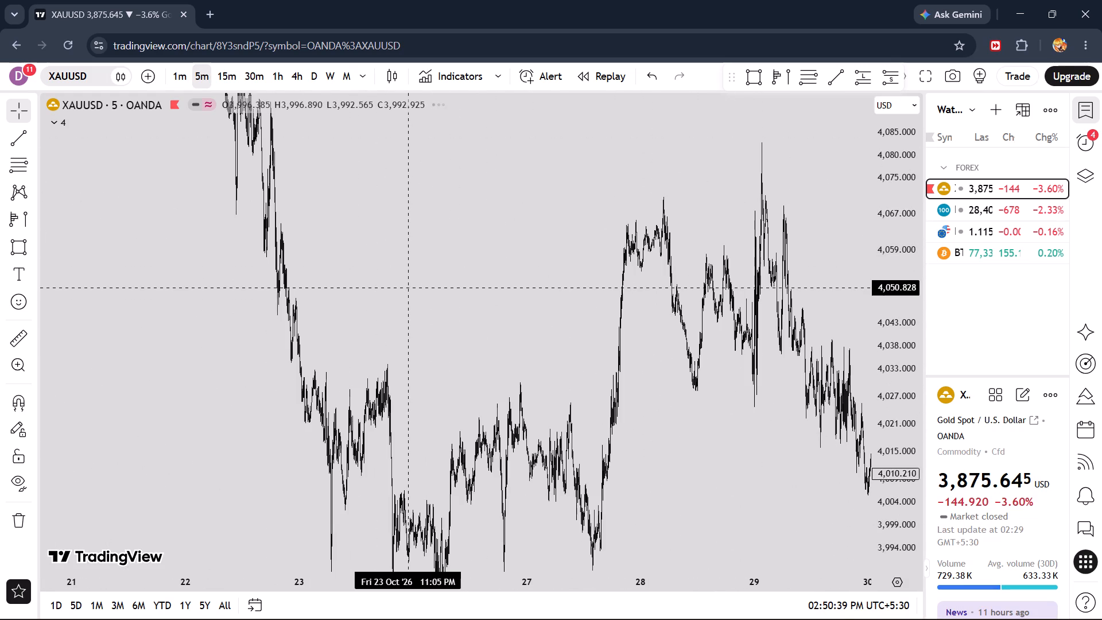
pyautogui.moveTo(301, 177); pyautogui.dragTo(538, 463)
pyautogui.moveTo(558, 213); pyautogui.dragTo(799, 346)
pyautogui.scroll(10, 728, 346)
pyautogui.scroll(10, 633, 367)
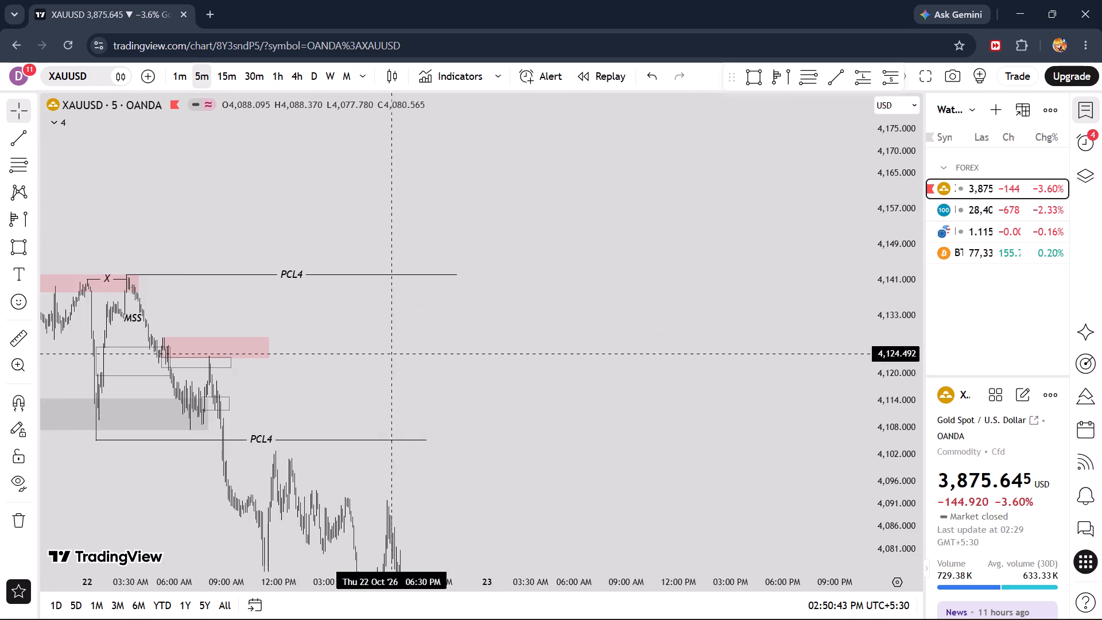
pyautogui.moveTo(328, 358); pyautogui.dragTo(784, 293)
pyautogui.moveTo(887, 492); pyautogui.dragTo(885, 263)
pyautogui.scroll(4, 686, 375)
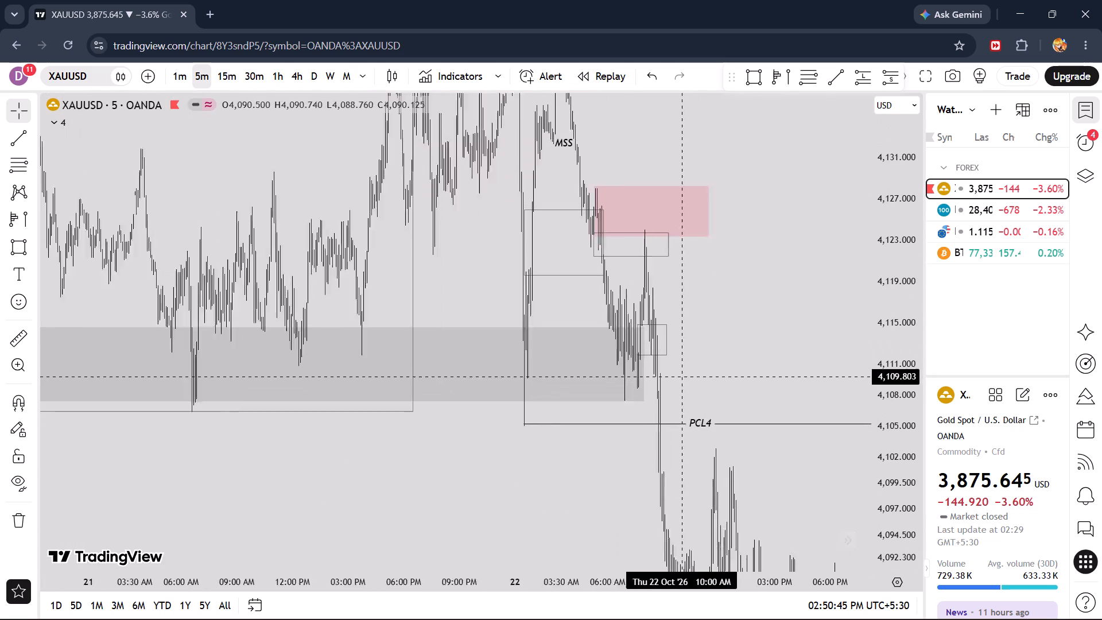
pyautogui.scroll(15, 681, 377)
pyautogui.moveTo(358, 331); pyautogui.dragTo(765, 348)
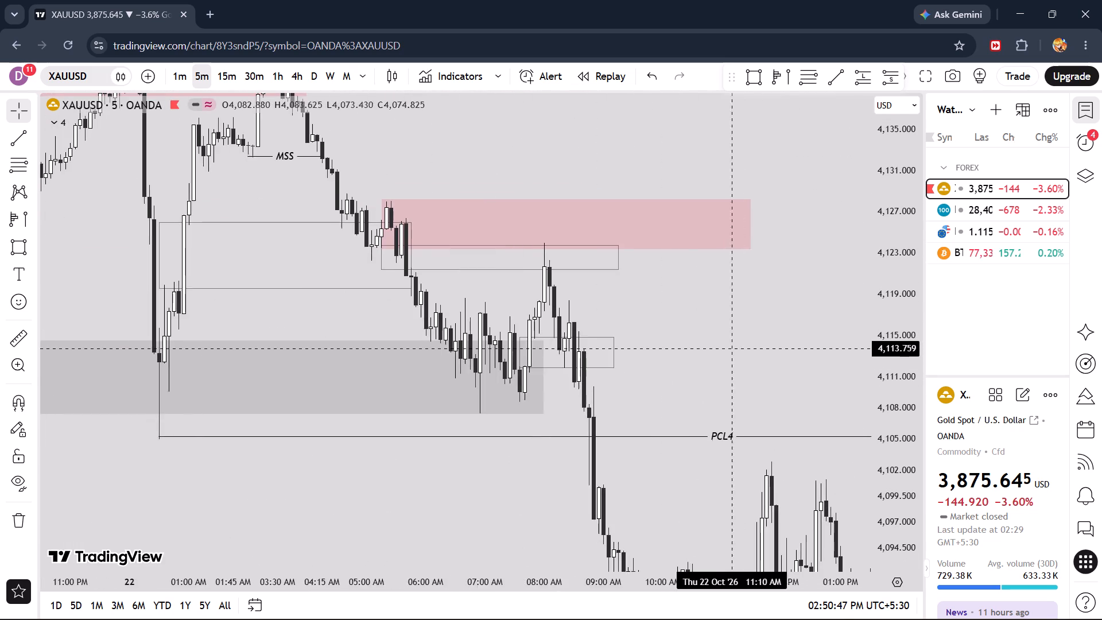
pyautogui.scroll(8, 673, 352)
pyautogui.moveTo(583, 337); pyautogui.dragTo(593, 186)
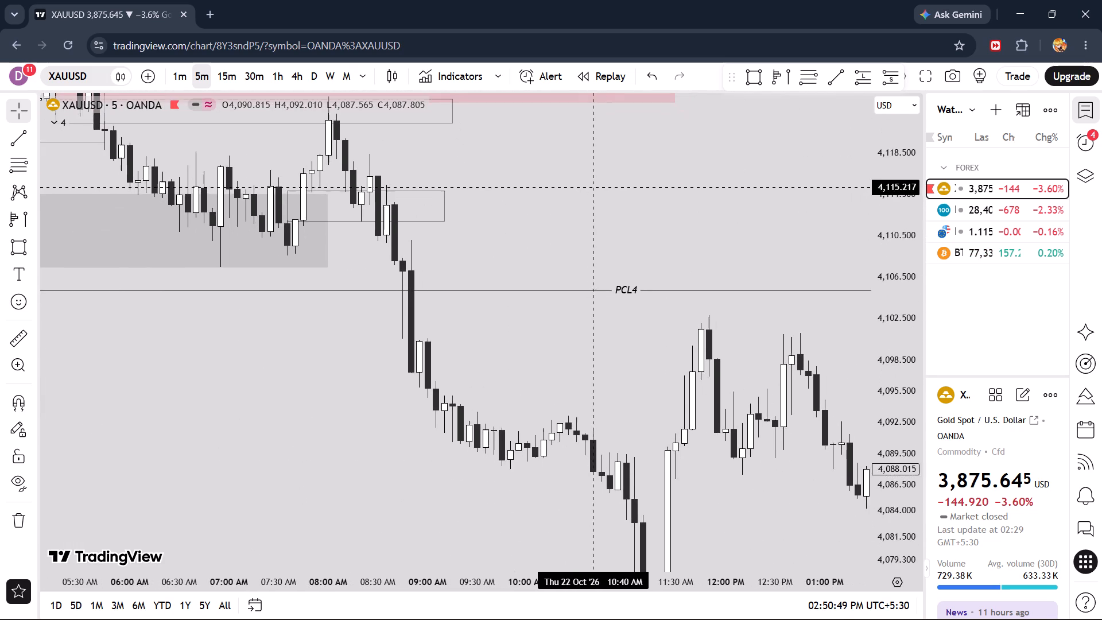
pyautogui.moveTo(593, 186); pyautogui.dragTo(592, 185)
pyautogui.scroll(-3, 603, 185)
# Place a short position at about 8:40 AM on 22 October: entry about 4,113.6, stop about 4,119.0, target about 4,098.5.
pyautogui.click(891, 74)
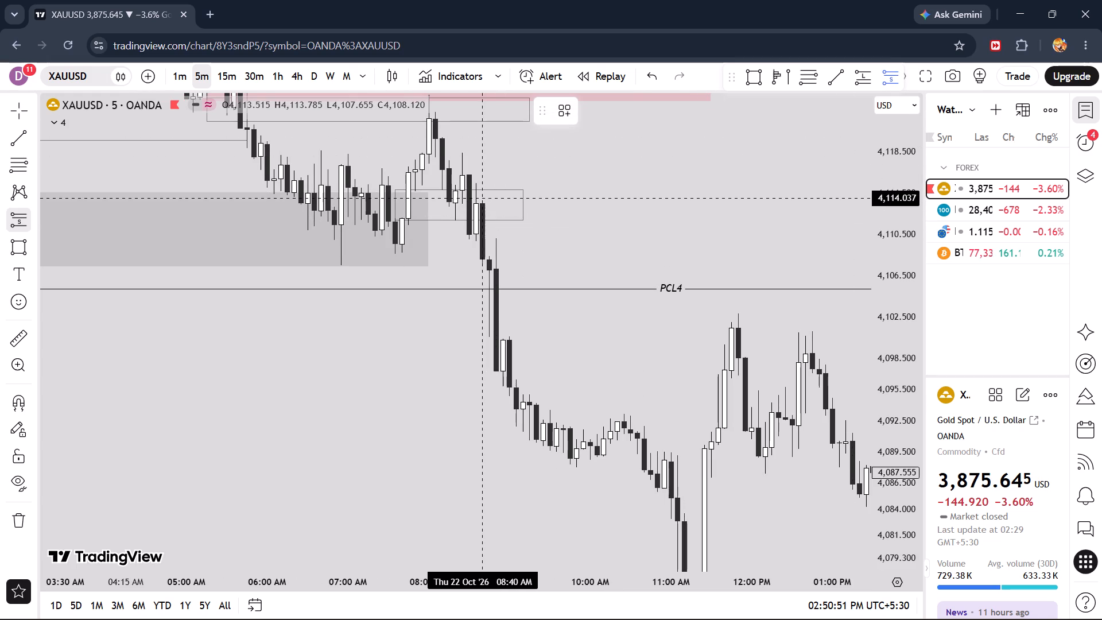
pyautogui.click(476, 202)
pyautogui.moveTo(740, 184); pyautogui.dragTo(746, 332)
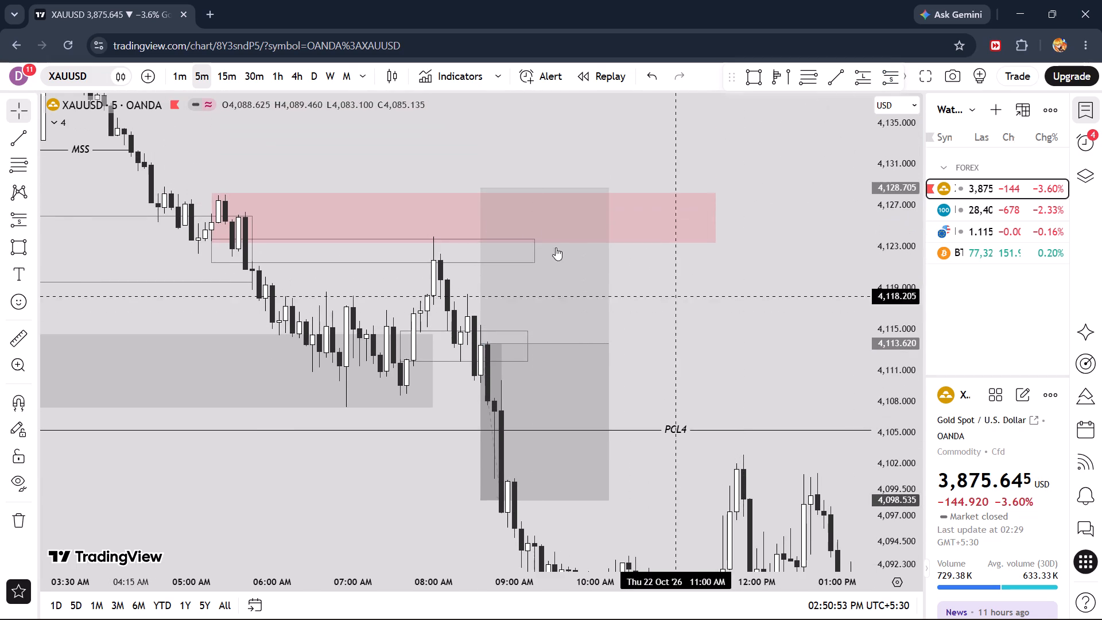
pyautogui.moveTo(479, 184); pyautogui.dragTo(479, 279)
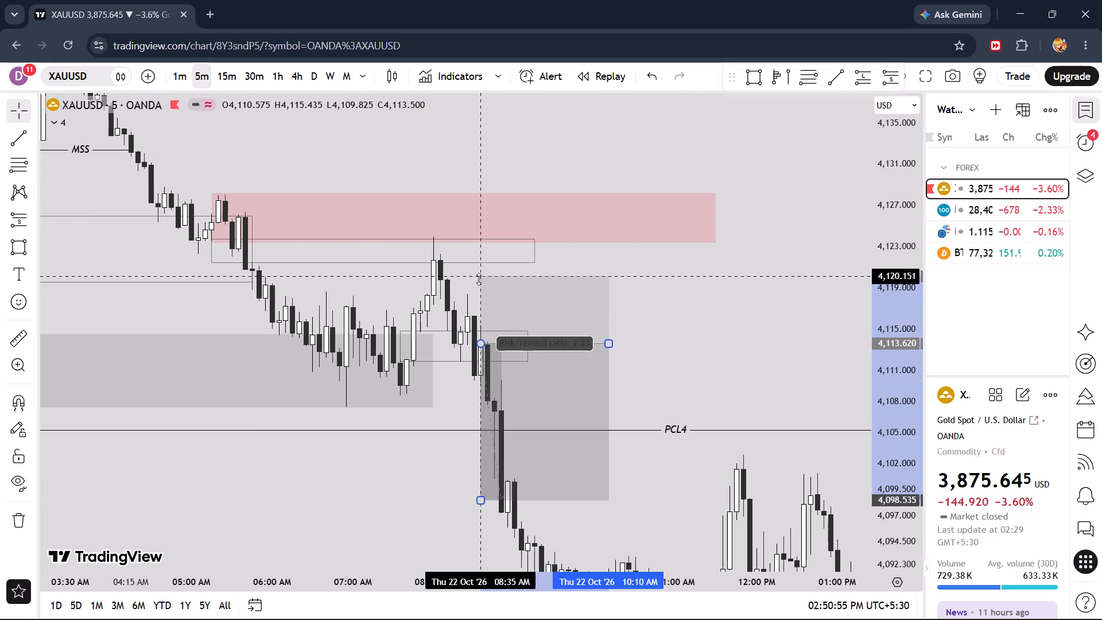
pyautogui.moveTo(479, 279); pyautogui.dragTo(479, 286)
pyautogui.click(772, 331)
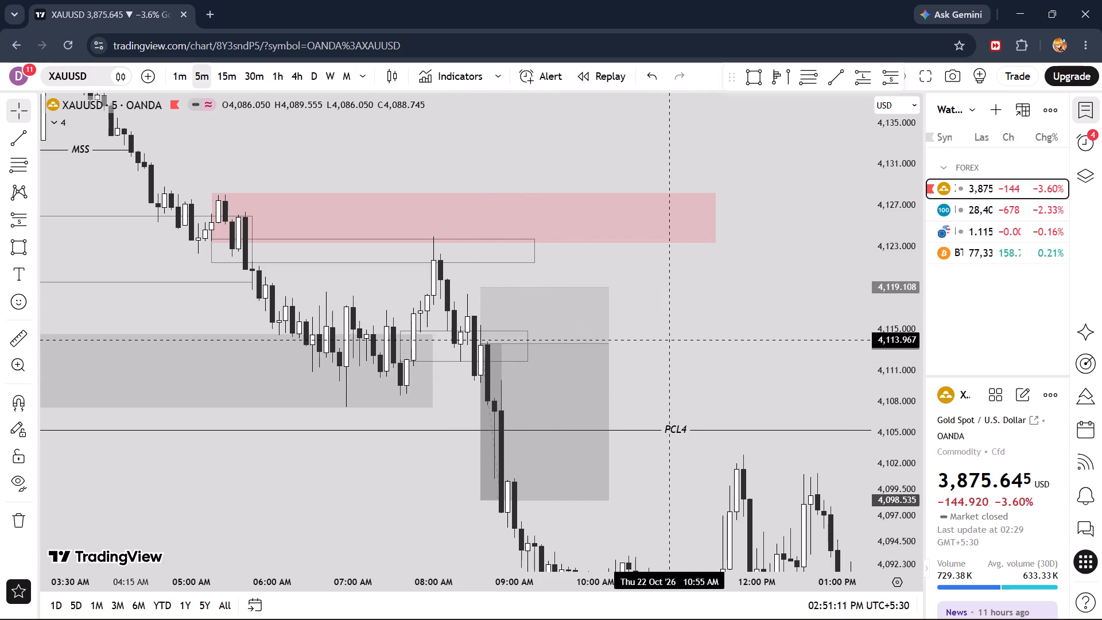
pyautogui.moveTo(670, 340); pyautogui.dragTo(669, 307)
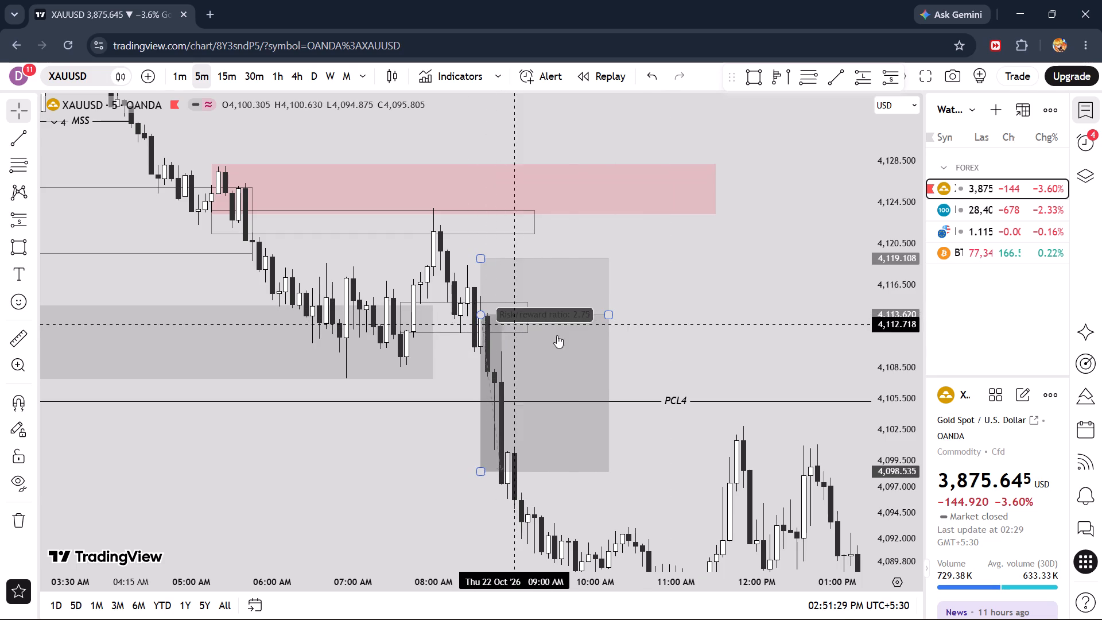
pyautogui.moveTo(572, 354); pyautogui.dragTo(580, 354)
# Shorten the short position so that it ends at about 9:15 AM on 22 October.
pyautogui.moveTo(694, 339); pyautogui.dragTo(690, 284)
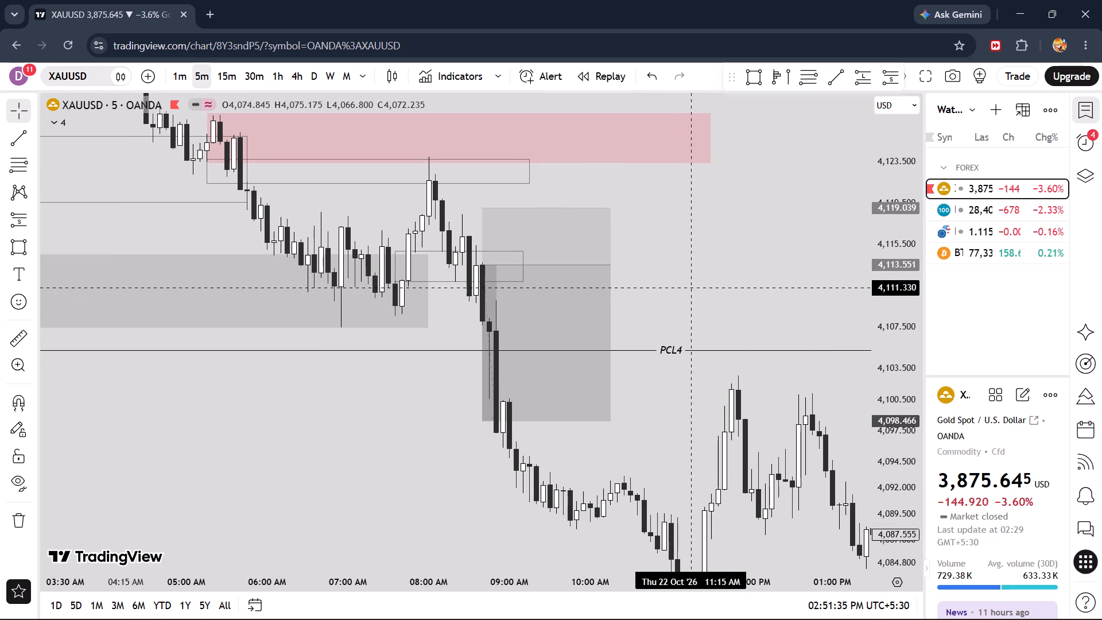
pyautogui.moveTo(730, 317); pyautogui.dragTo(656, 209)
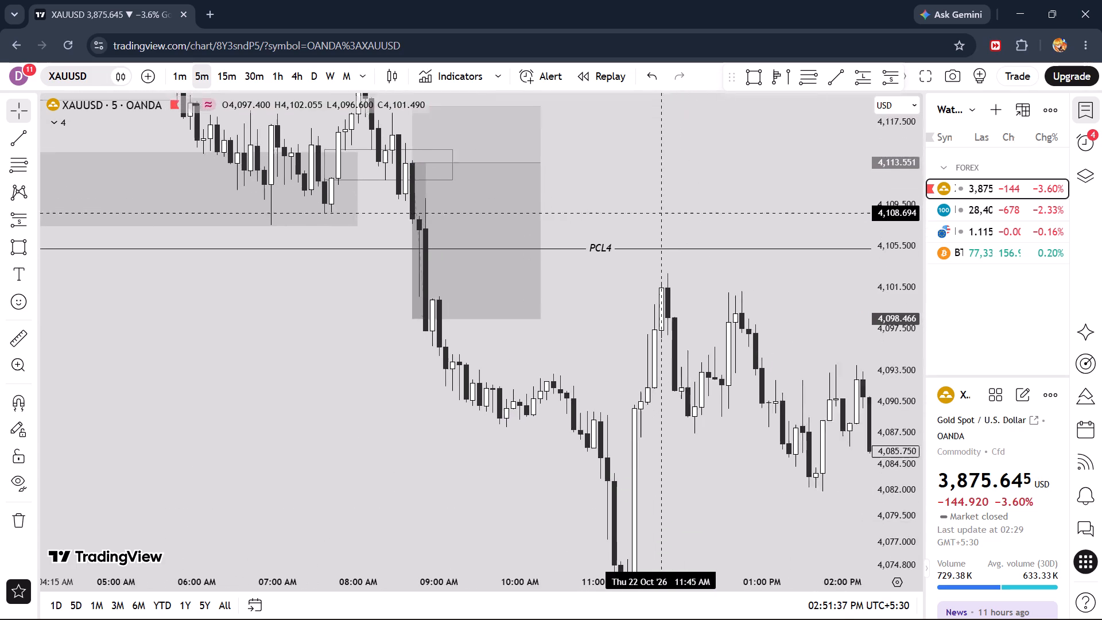
pyautogui.moveTo(656, 209); pyautogui.dragTo(721, 308)
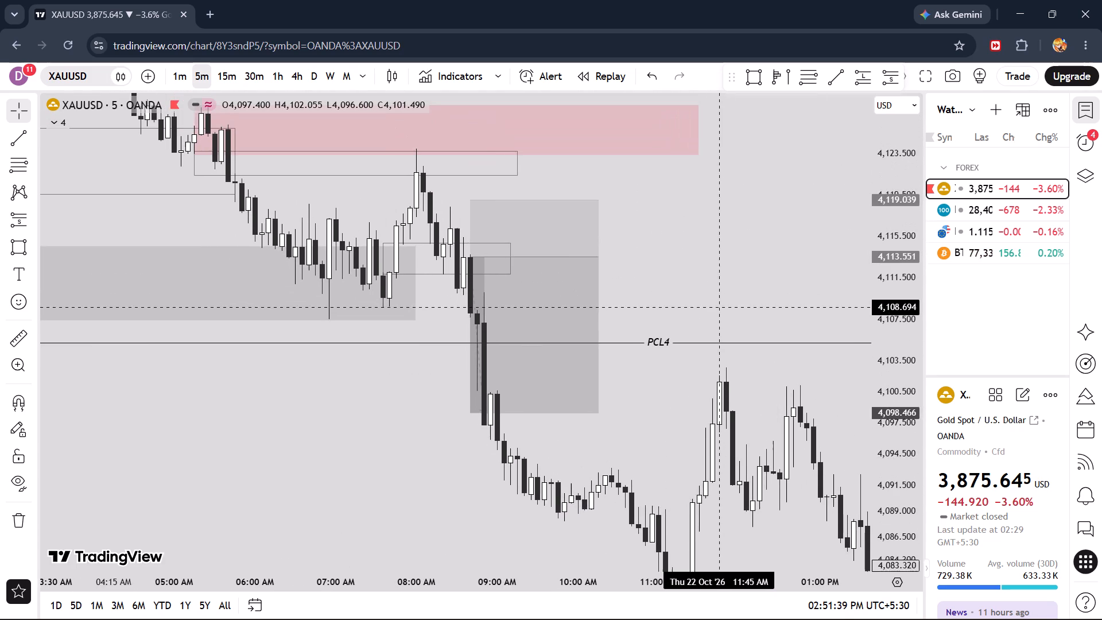
pyautogui.moveTo(721, 308); pyautogui.dragTo(711, 299)
pyautogui.moveTo(588, 248); pyautogui.dragTo(564, 247)
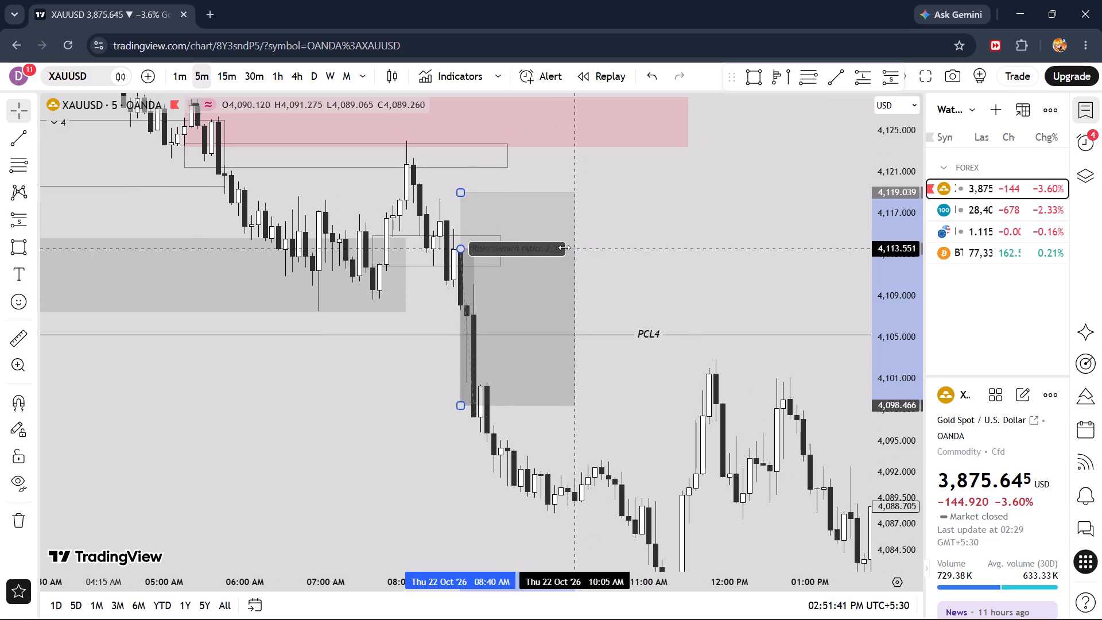
pyautogui.moveTo(564, 247); pyautogui.dragTo(508, 243)
pyautogui.moveTo(580, 261); pyautogui.dragTo(602, 257)
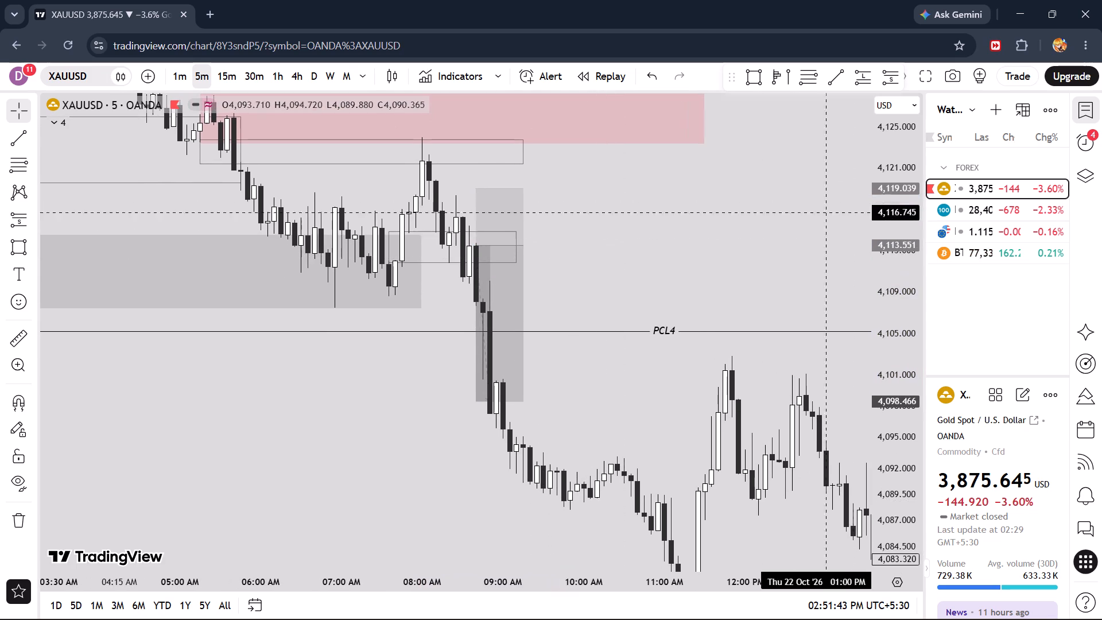
pyautogui.moveTo(884, 160); pyautogui.dragTo(896, 324)
pyautogui.scroll(-7, 691, 228)
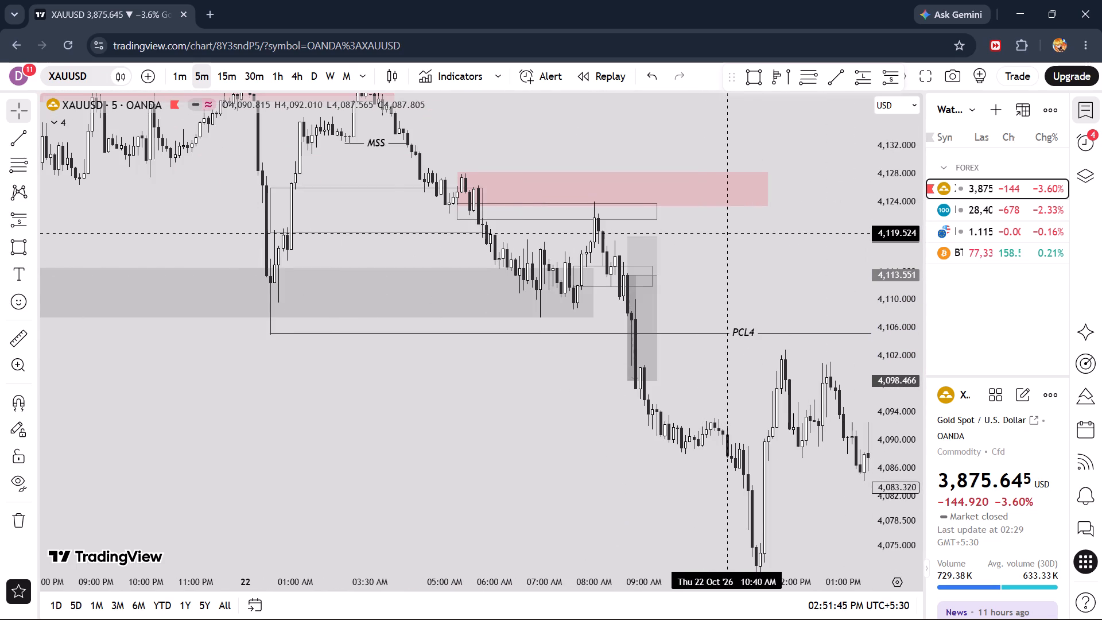
# Extend the short position's target on 22 October down to about 4,090.7.
pyautogui.scroll(4, 728, 234)
pyautogui.moveTo(754, 254); pyautogui.dragTo(560, 179)
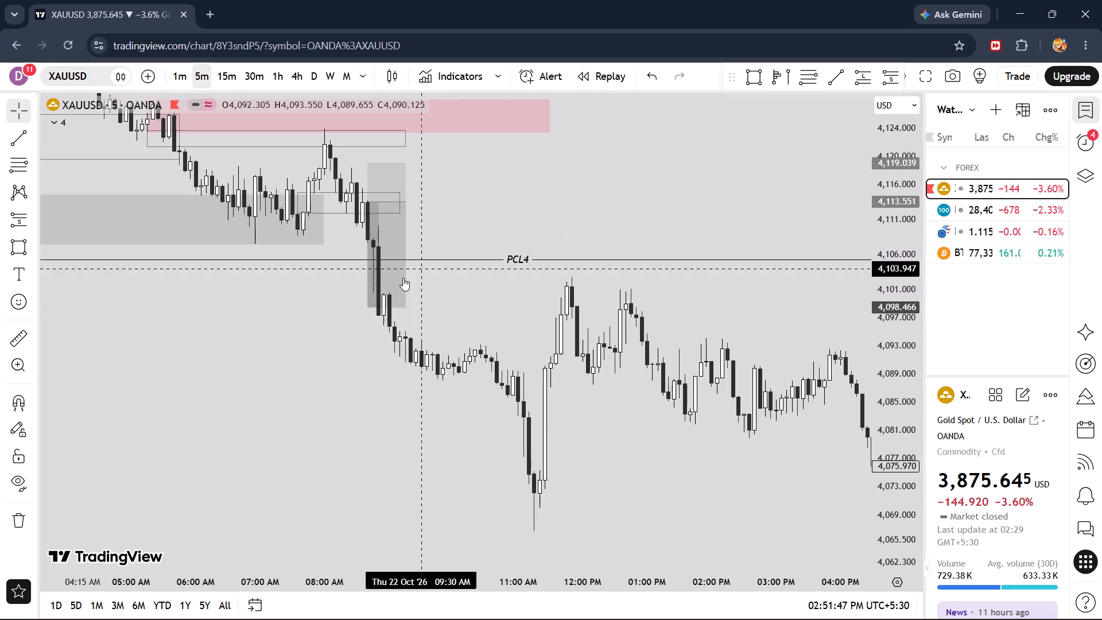
pyautogui.moveTo(366, 312); pyautogui.dragTo(382, 415)
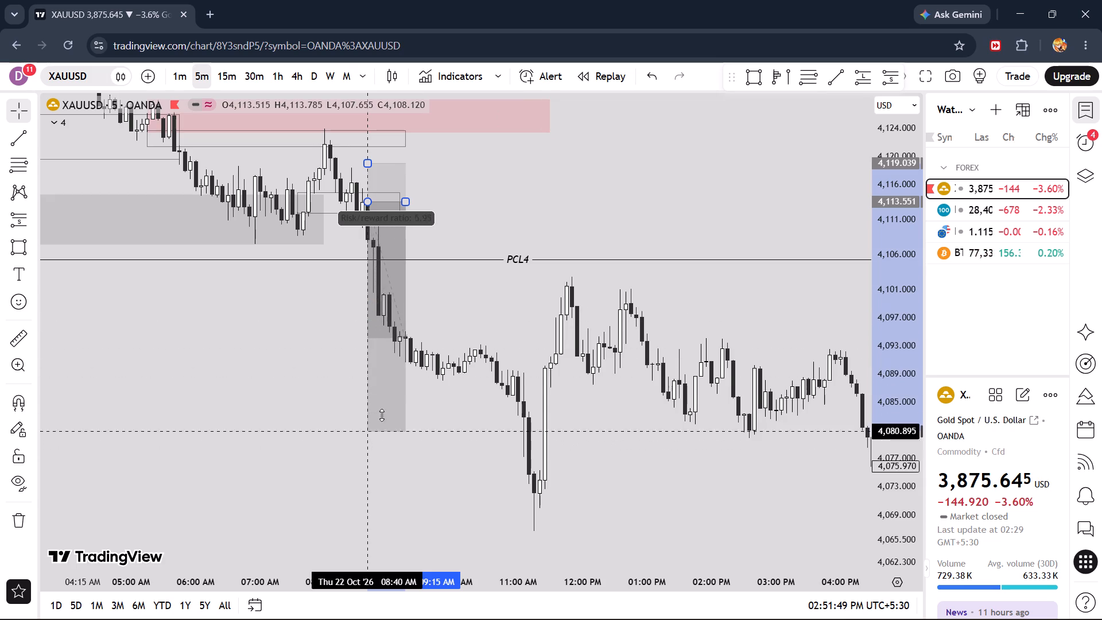
pyautogui.moveTo(382, 415); pyautogui.dragTo(385, 362)
# Measure the price drop covered by the short trade, from its entry level down to its target, and clear the measurement.
pyautogui.moveTo(475, 312); pyautogui.dragTo(599, 352)
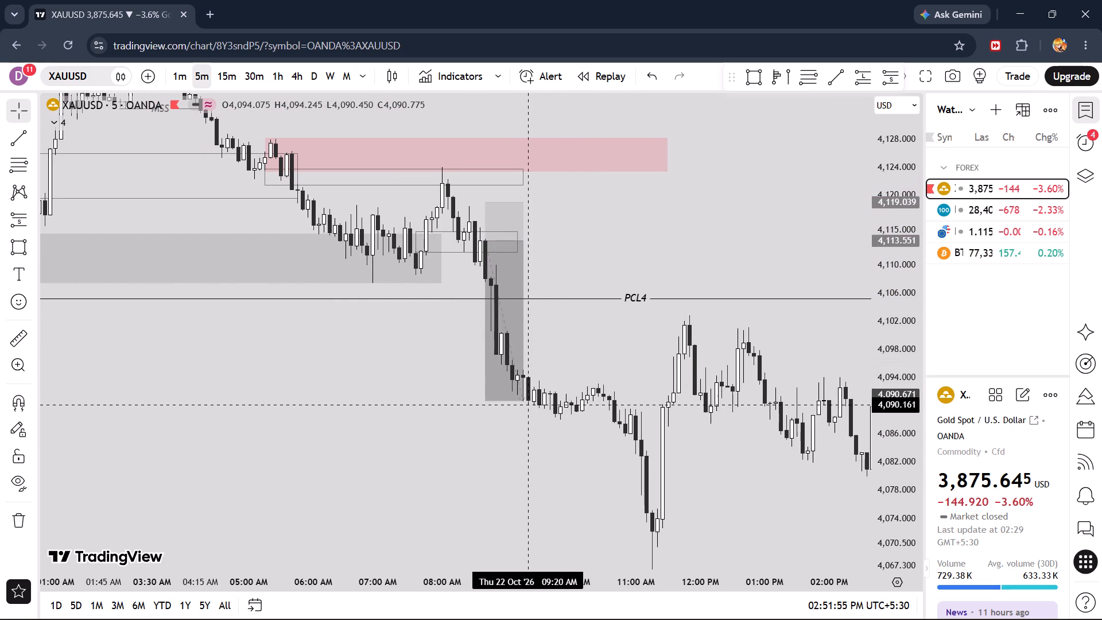
pyautogui.scroll(3, 537, 368)
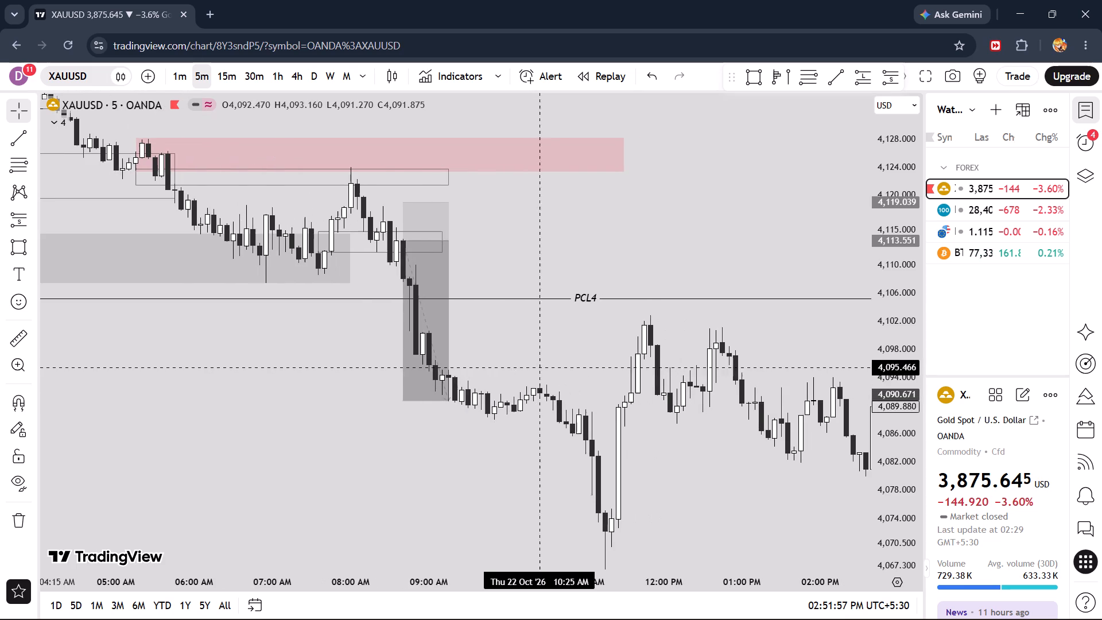
pyautogui.moveTo(516, 343); pyautogui.dragTo(580, 385)
pyautogui.click(1, 339)
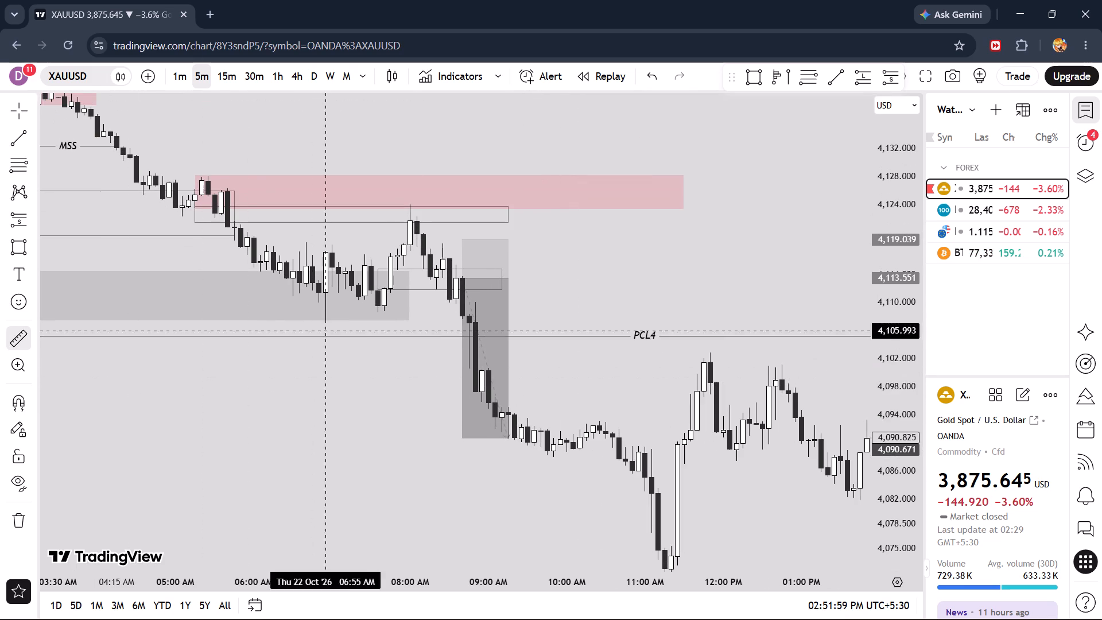
pyautogui.click(586, 279)
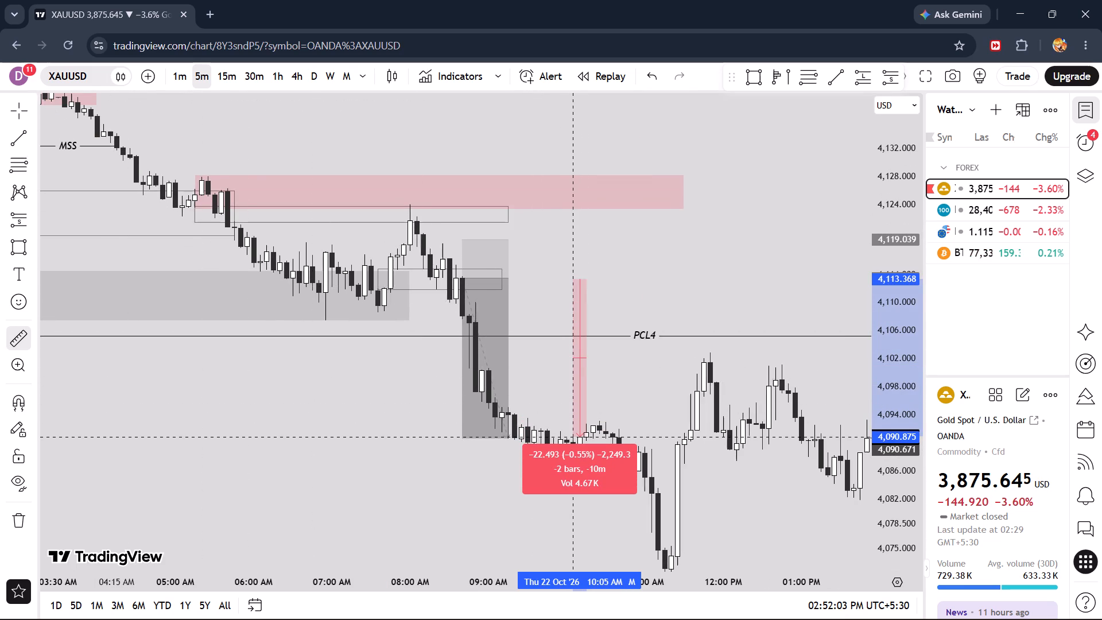
pyautogui.rightClick(570, 437)
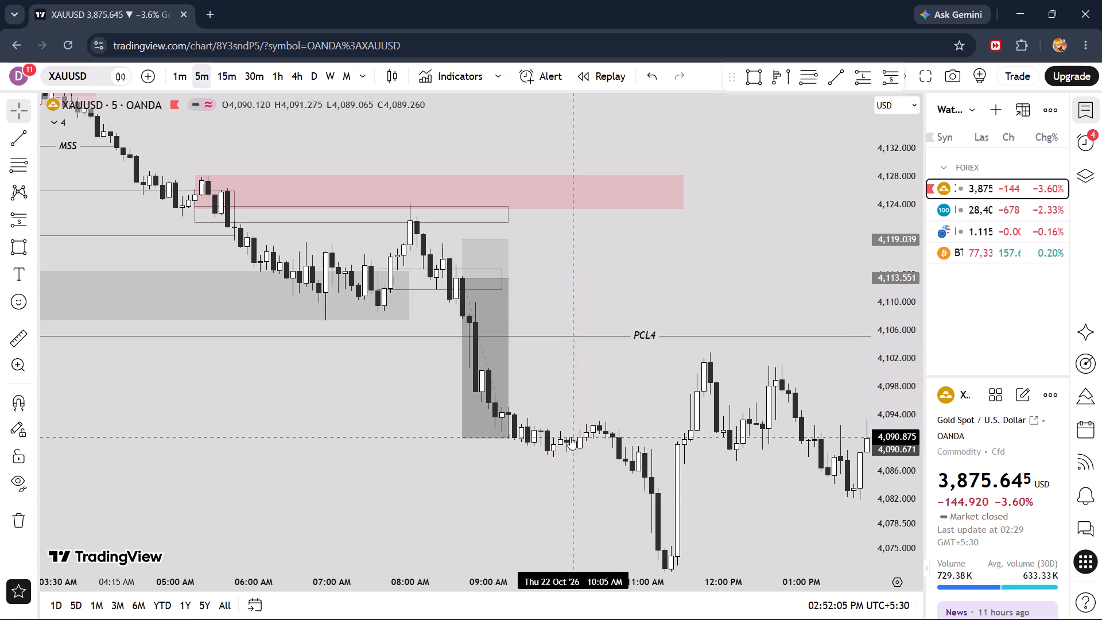
# Expand the chart's indicator list and show the Trading Sessions indicator.
pyautogui.moveTo(553, 381); pyautogui.dragTo(610, 354)
pyautogui.scroll(4, 678, 366)
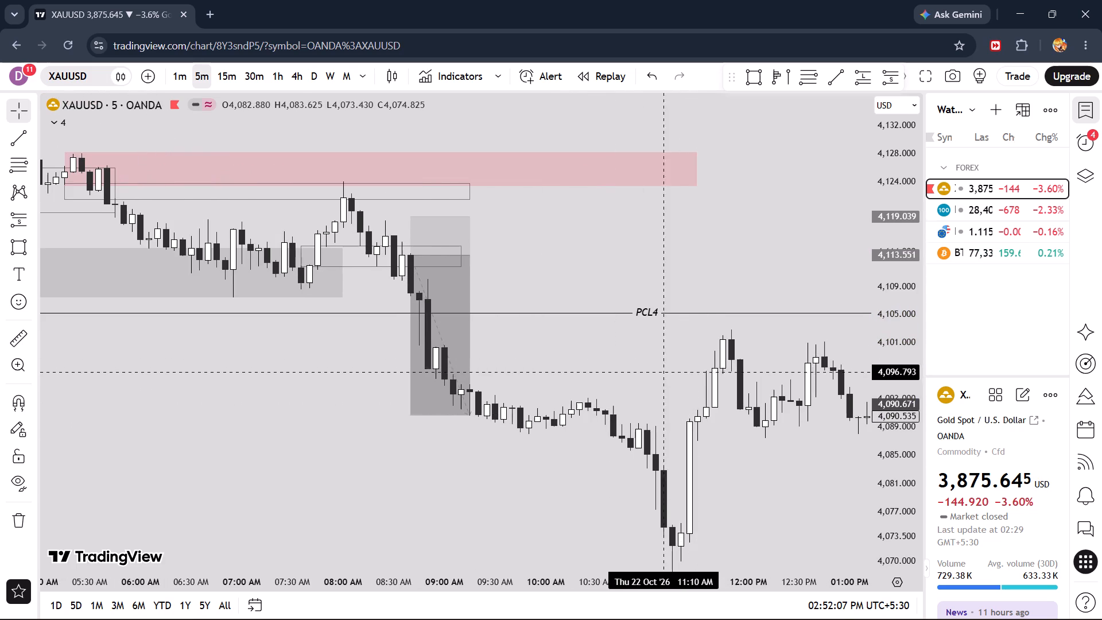
pyautogui.moveTo(654, 375); pyautogui.dragTo(511, 327)
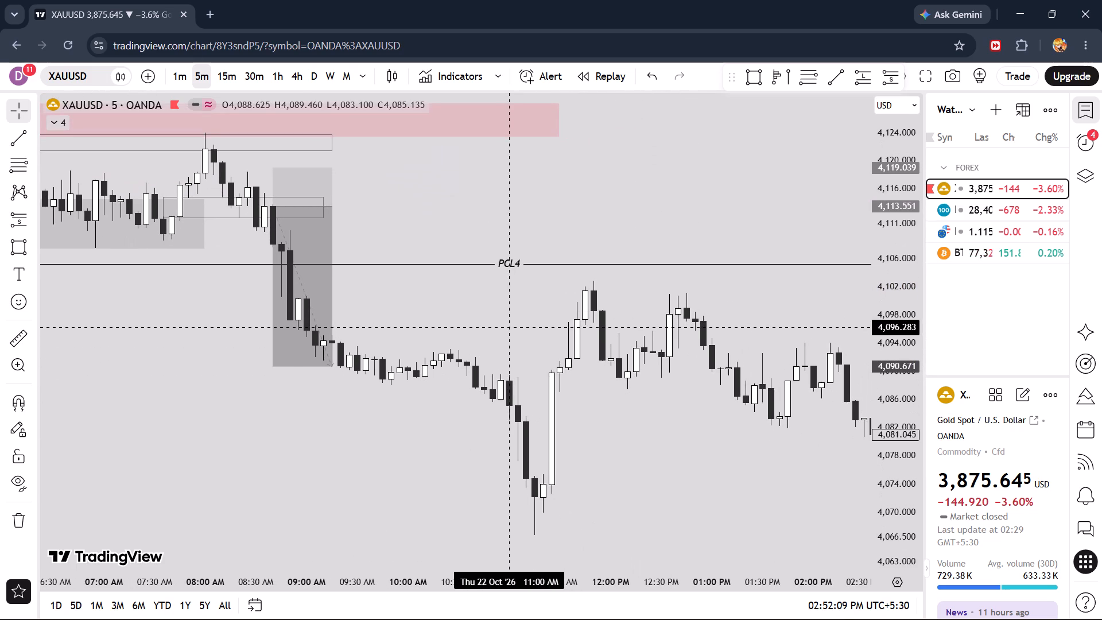
pyautogui.scroll(-8, 511, 327)
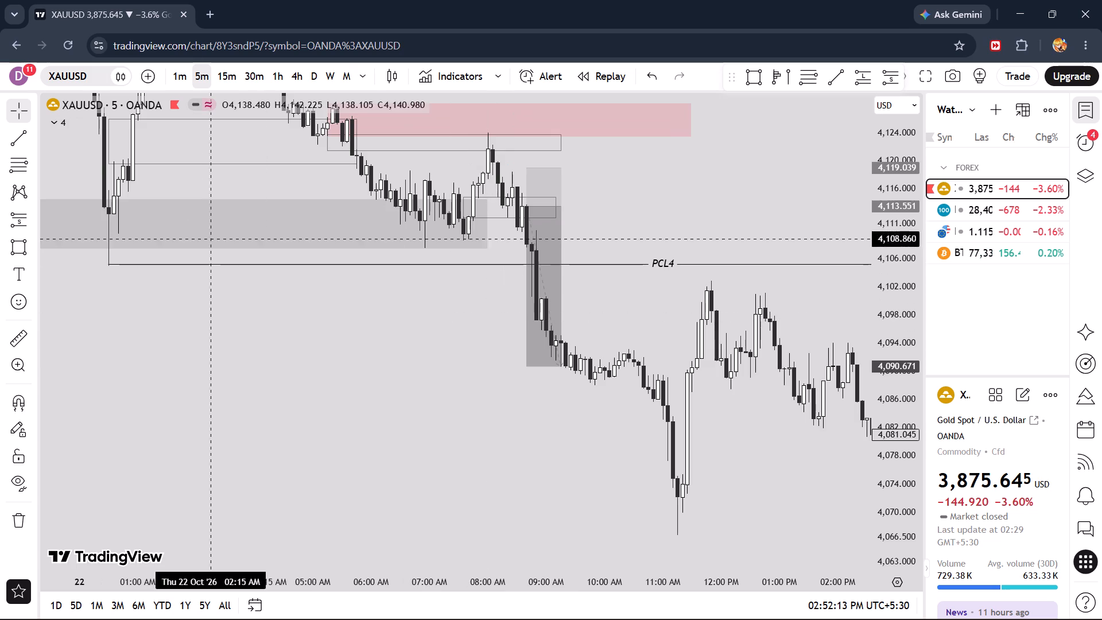
pyautogui.click(56, 128)
pyautogui.click(128, 119)
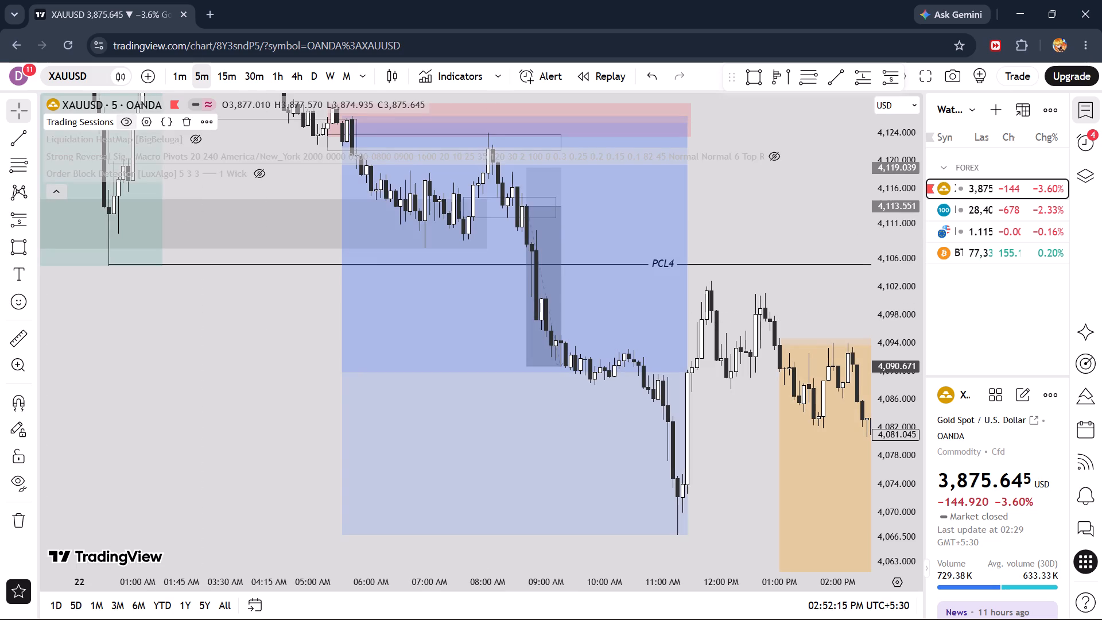
# Examine the 21–22 October price action and short trade against the session ranges, and hide the Trading Sessions indicator.
pyautogui.scroll(-8, 226, 277)
pyautogui.moveTo(457, 315); pyautogui.dragTo(422, 495)
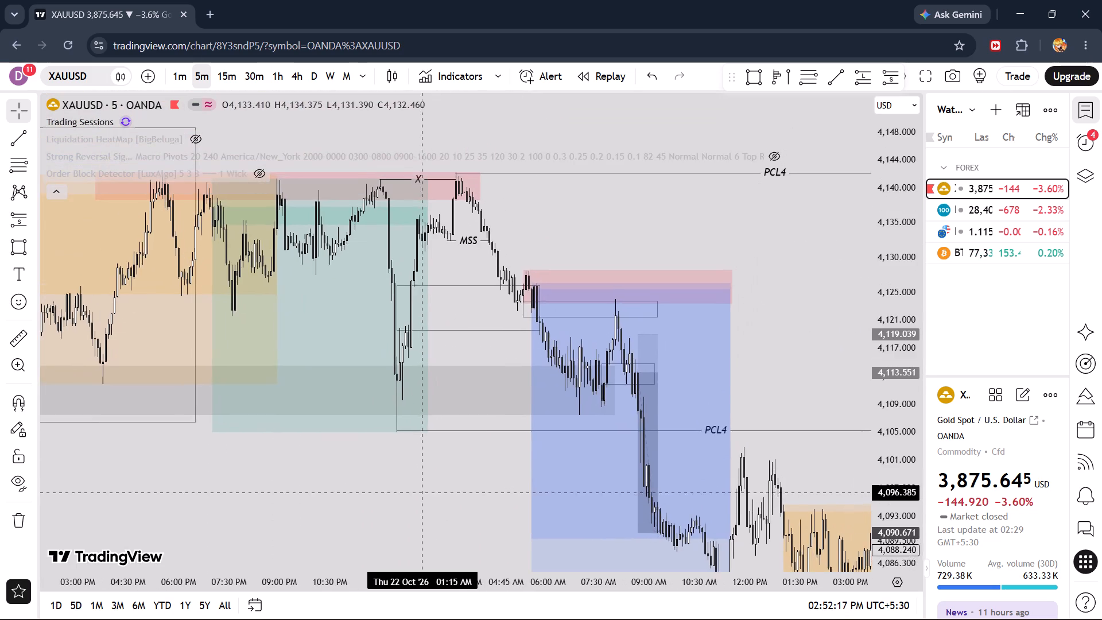
pyautogui.moveTo(422, 495); pyautogui.dragTo(422, 495)
pyautogui.scroll(-6, 423, 436)
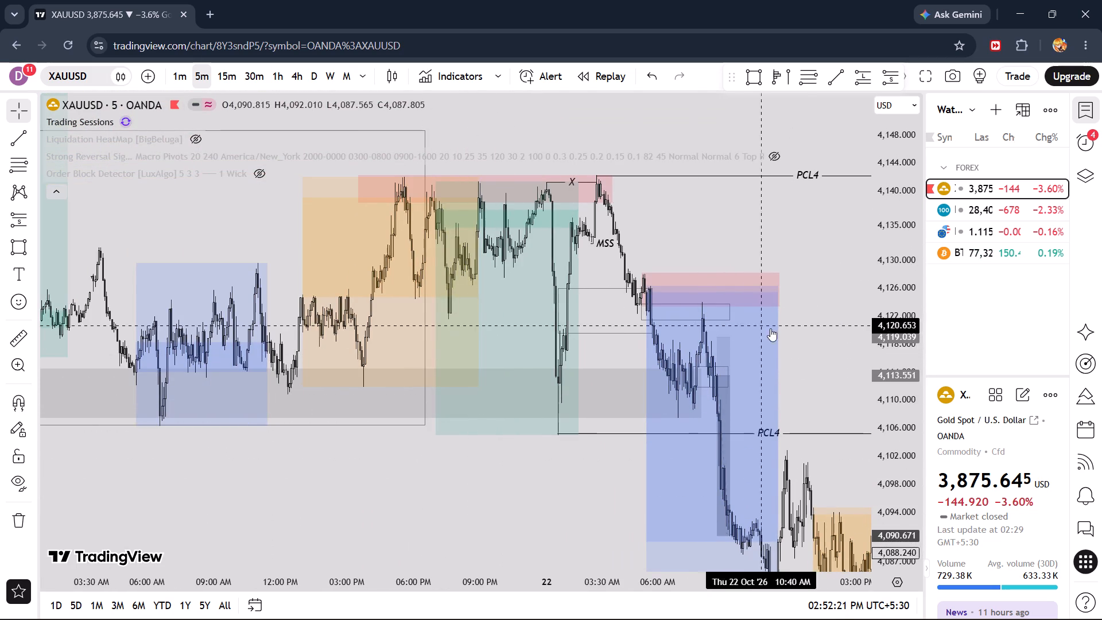
pyautogui.moveTo(814, 377); pyautogui.dragTo(749, 299)
pyautogui.scroll(7, 736, 337)
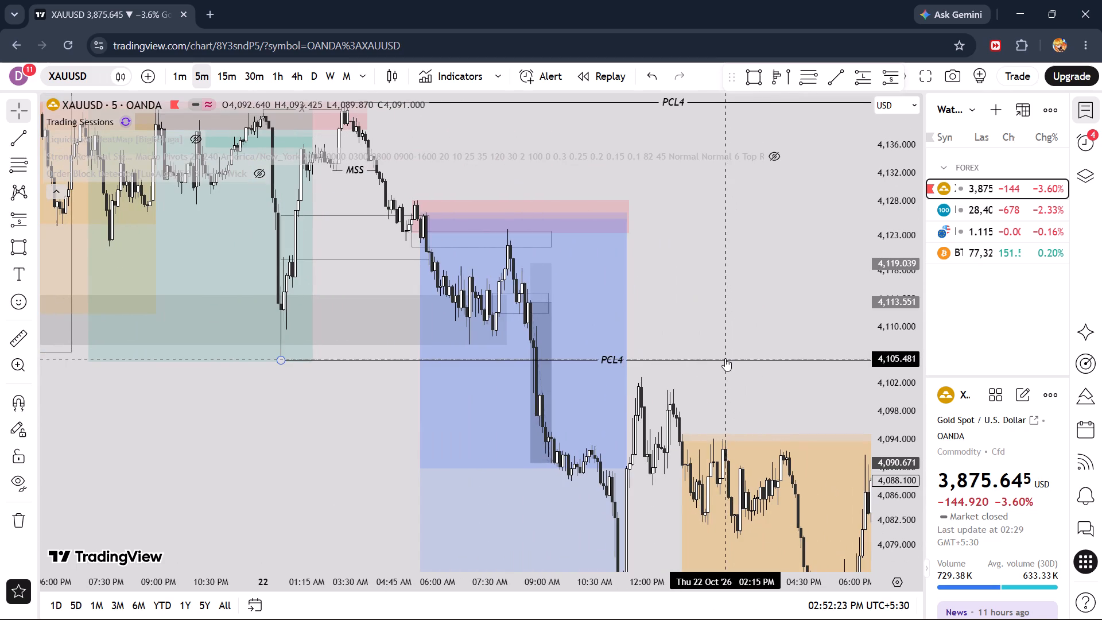
pyautogui.scroll(2, 725, 358)
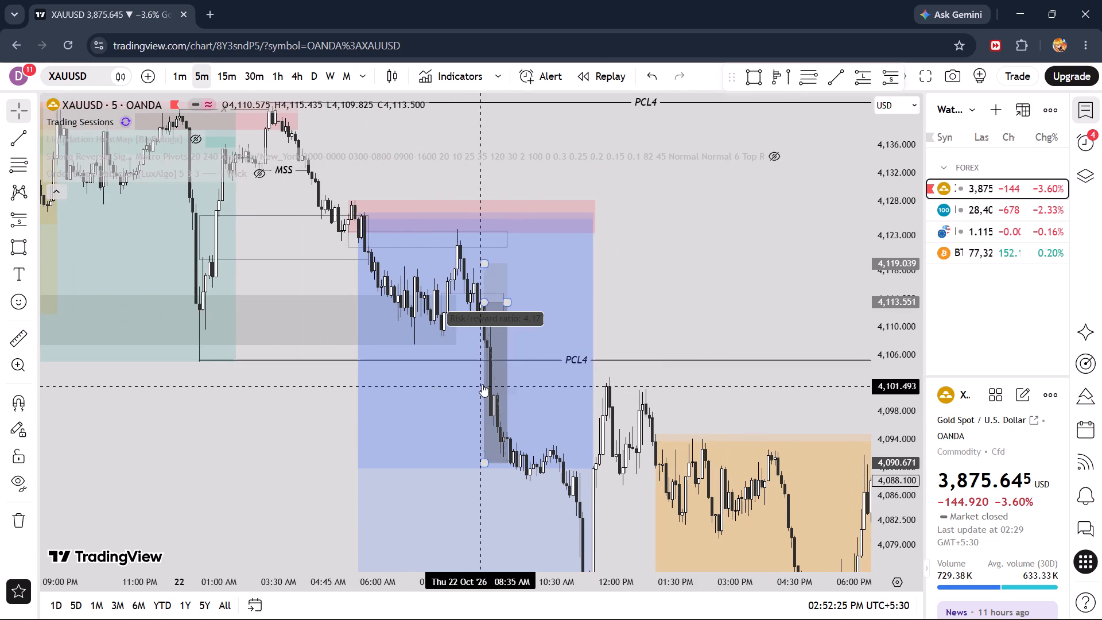
pyautogui.scroll(3, 488, 345)
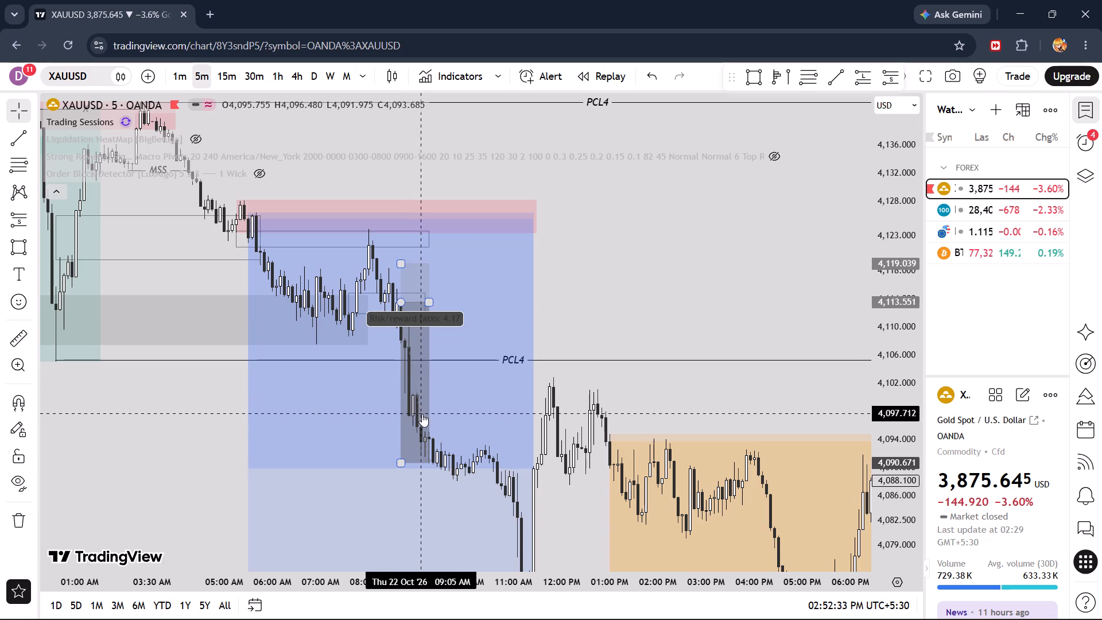
pyautogui.moveTo(673, 399); pyautogui.dragTo(570, 278)
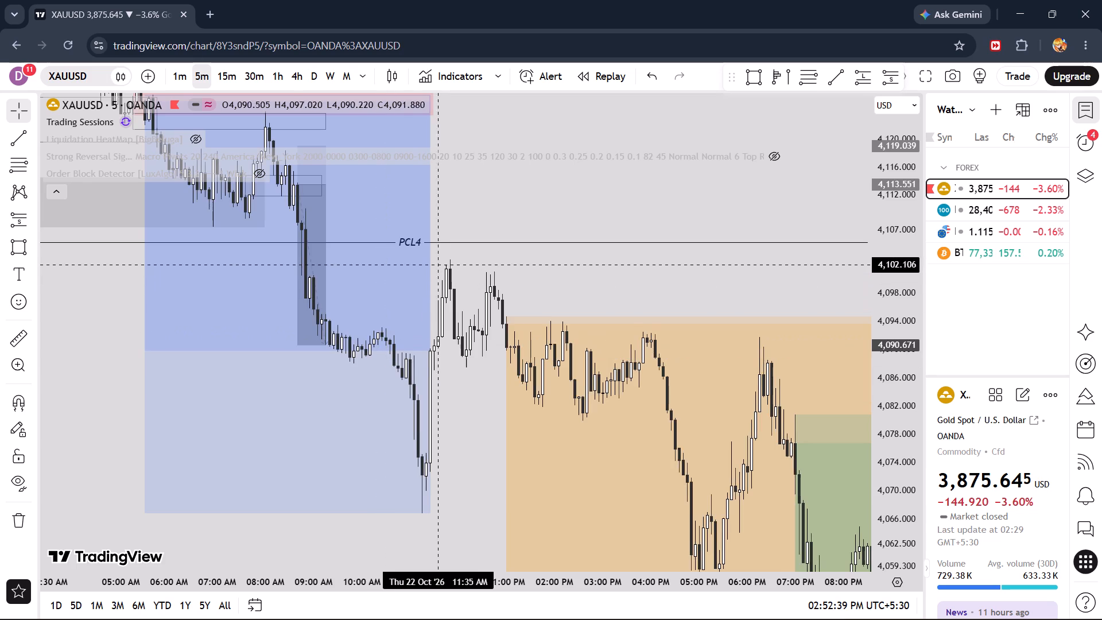
pyautogui.moveTo(526, 196); pyautogui.dragTo(622, 374)
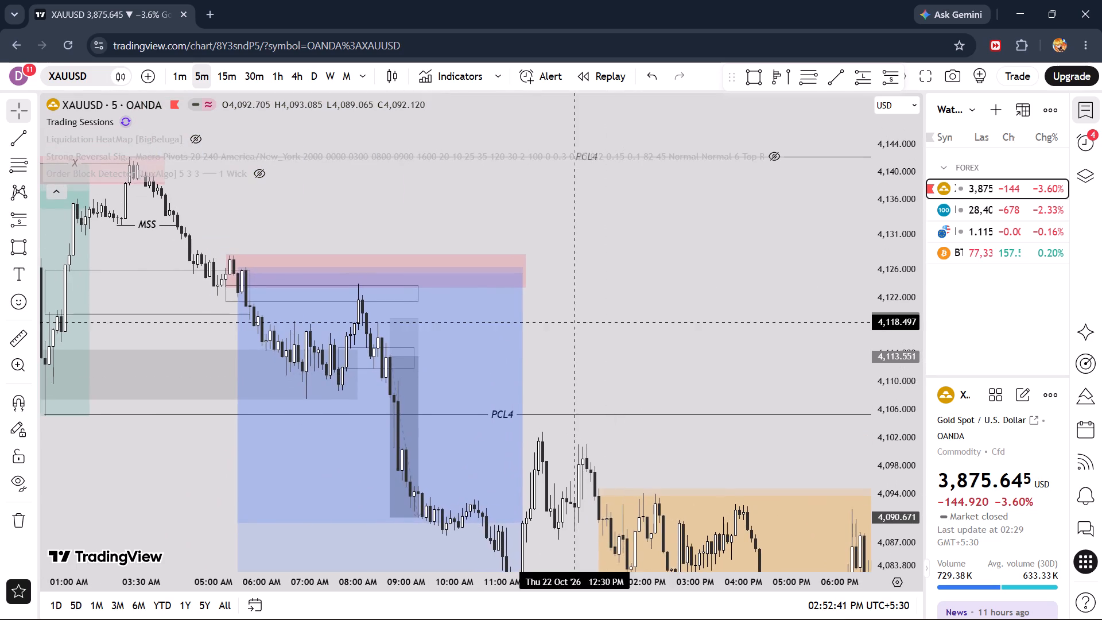
pyautogui.scroll(-6, 575, 321)
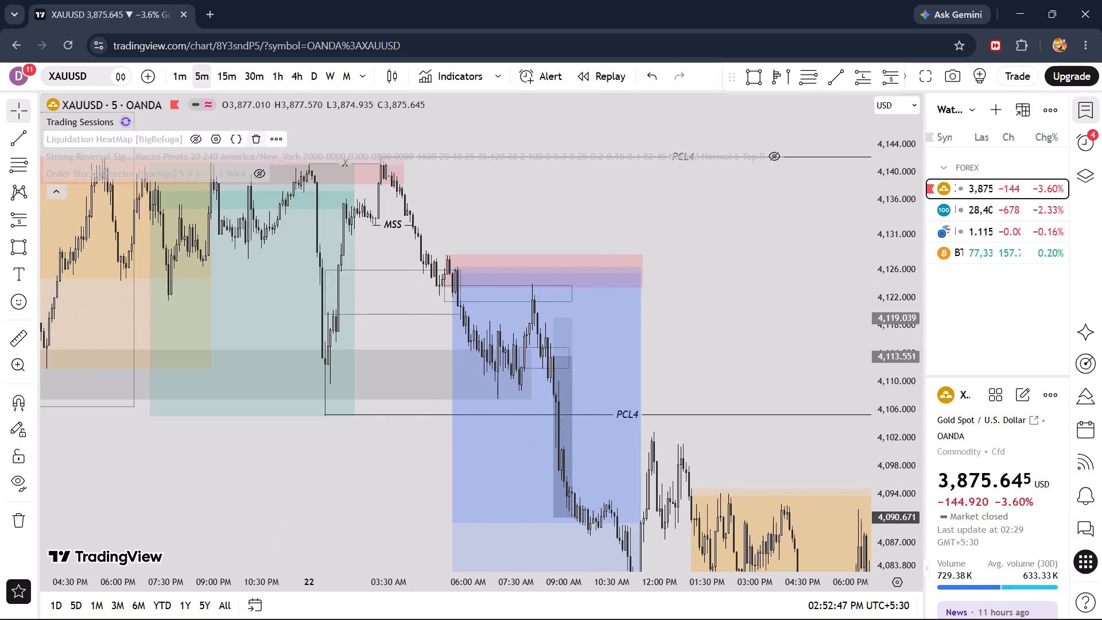
pyautogui.click(127, 119)
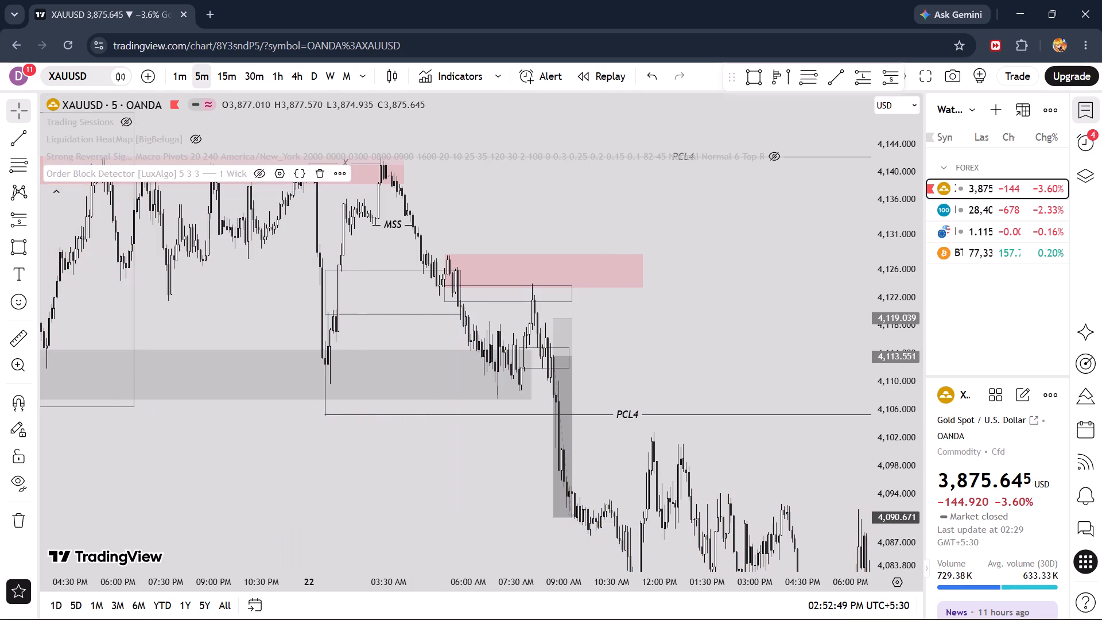
# Briefly show and hide the Liquidation HeatMap, Strong Reversal Signals and Order Block Detector indicators one after another.
pyautogui.click(198, 135)
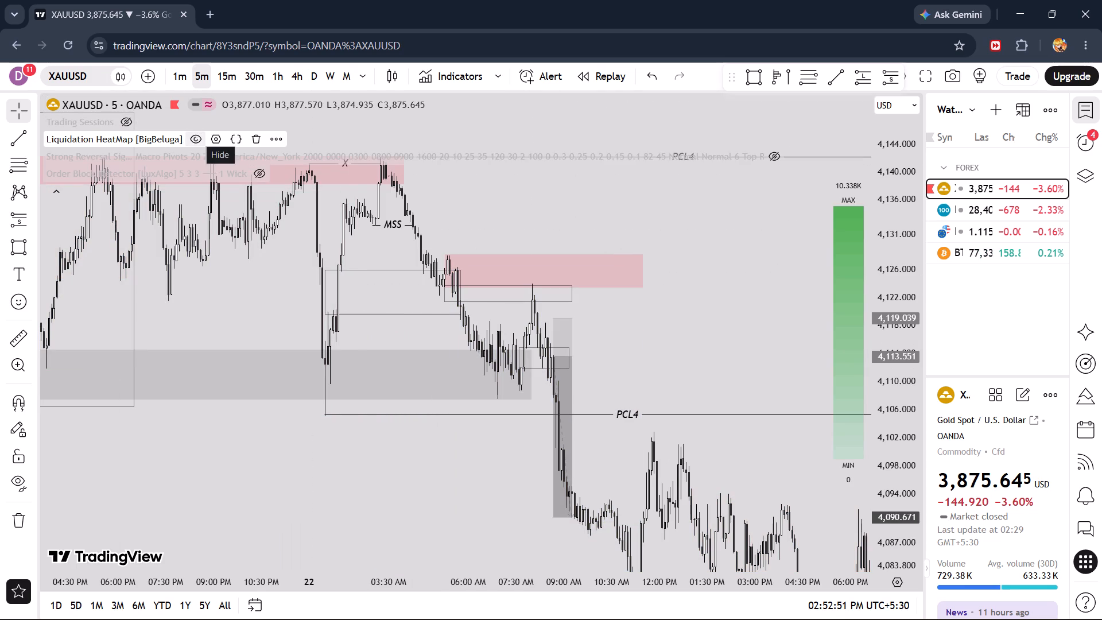
pyautogui.click(198, 135)
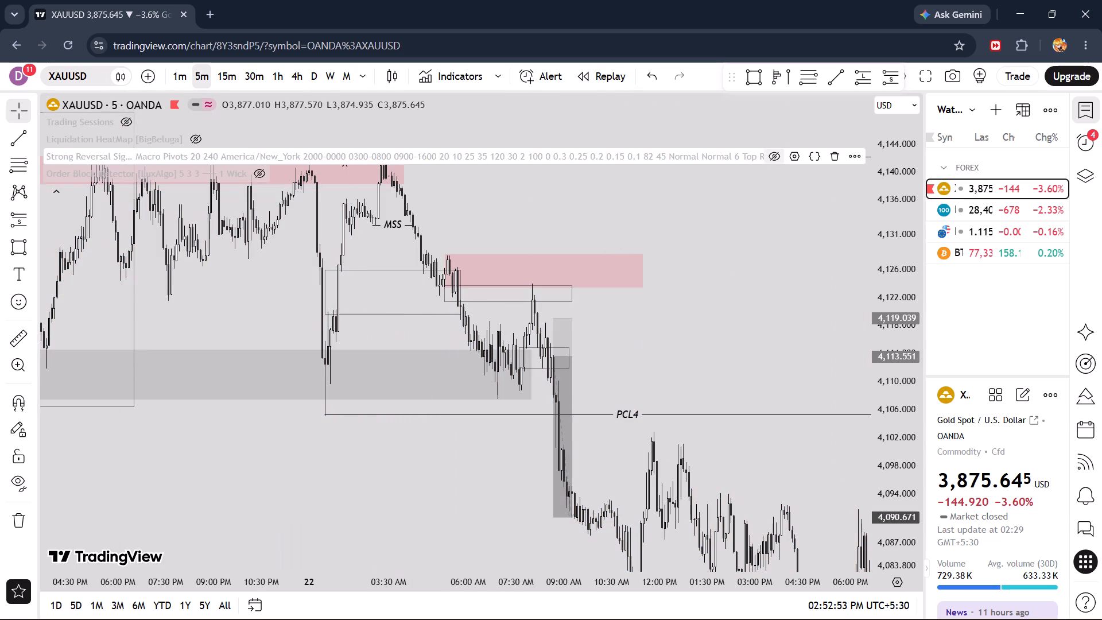
pyautogui.click(777, 158)
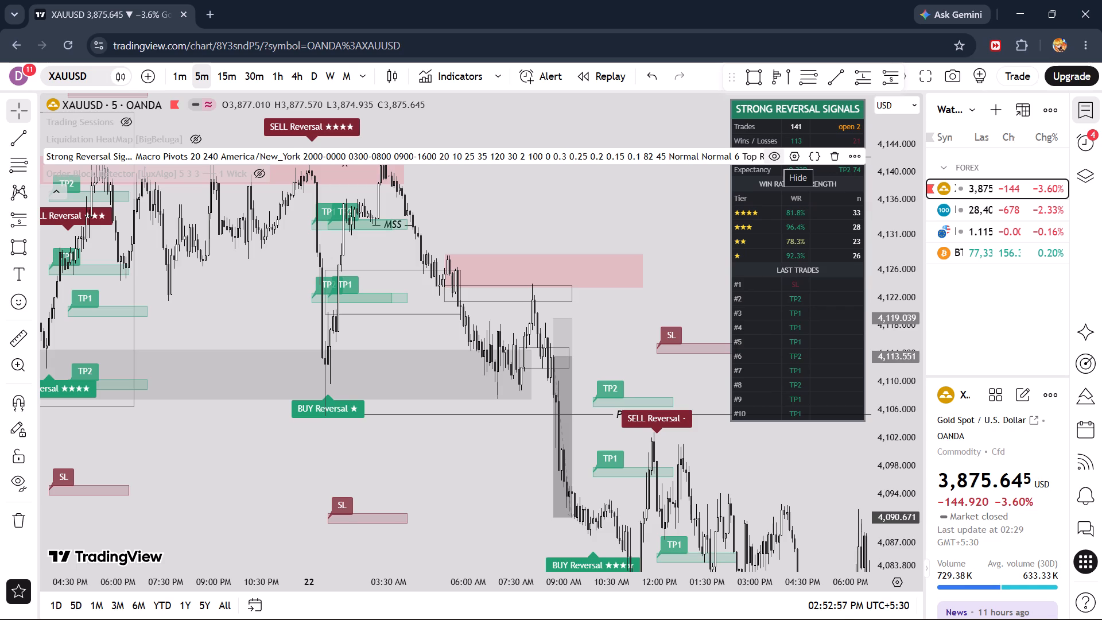
pyautogui.click(777, 158)
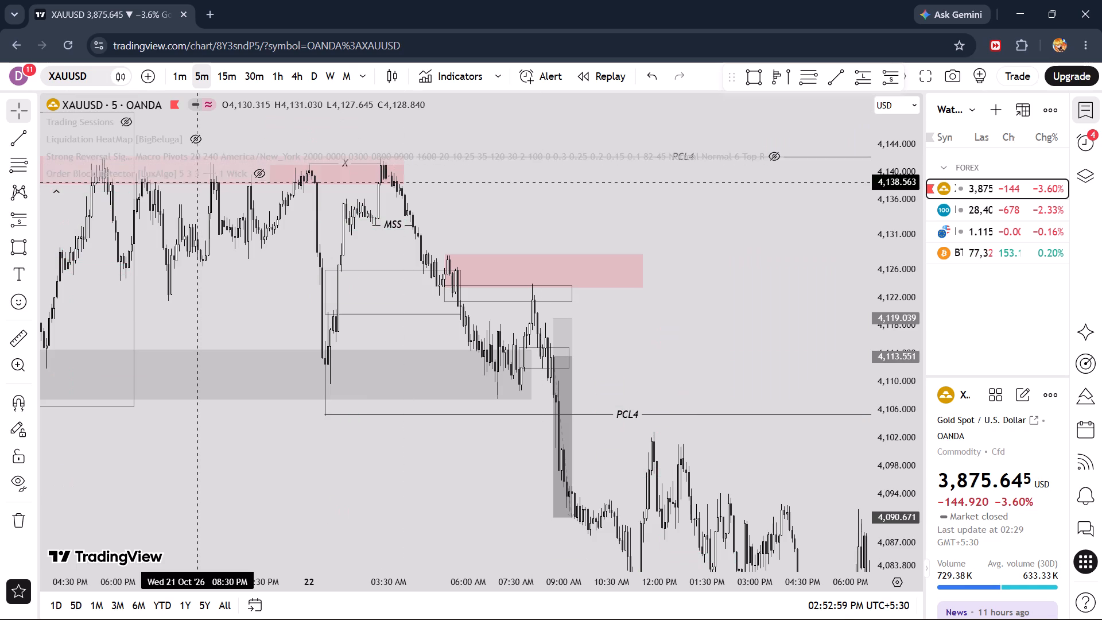
pyautogui.click(262, 172)
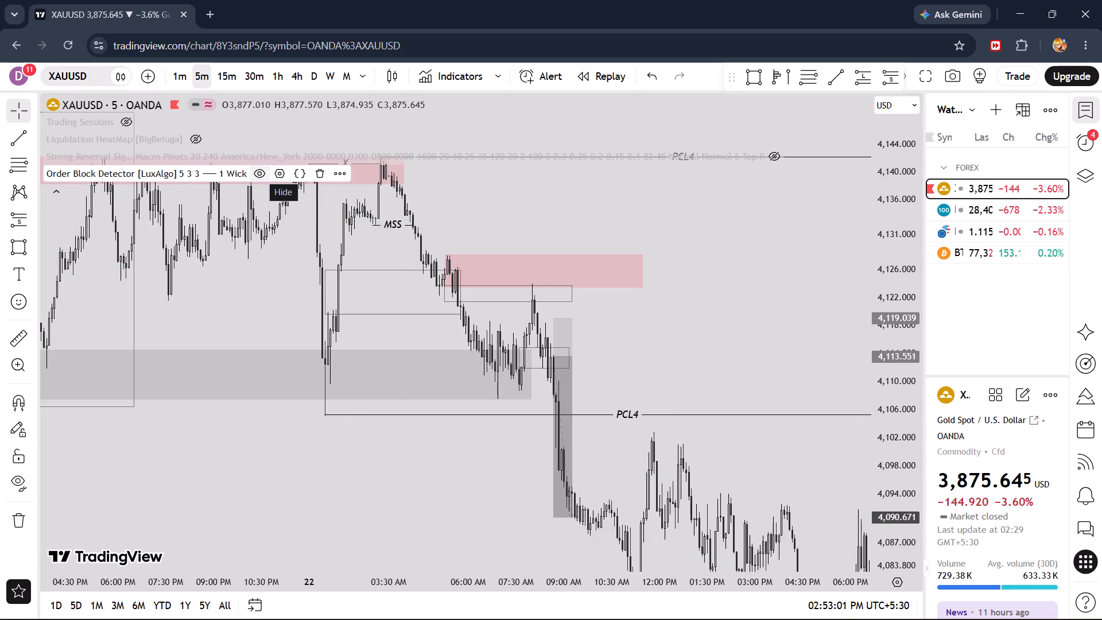
pyautogui.click(262, 172)
# Remove the Order Block Detector and Strong Reversal Signals indicators from the chart and collapse the indicator list.
pyautogui.click(321, 172)
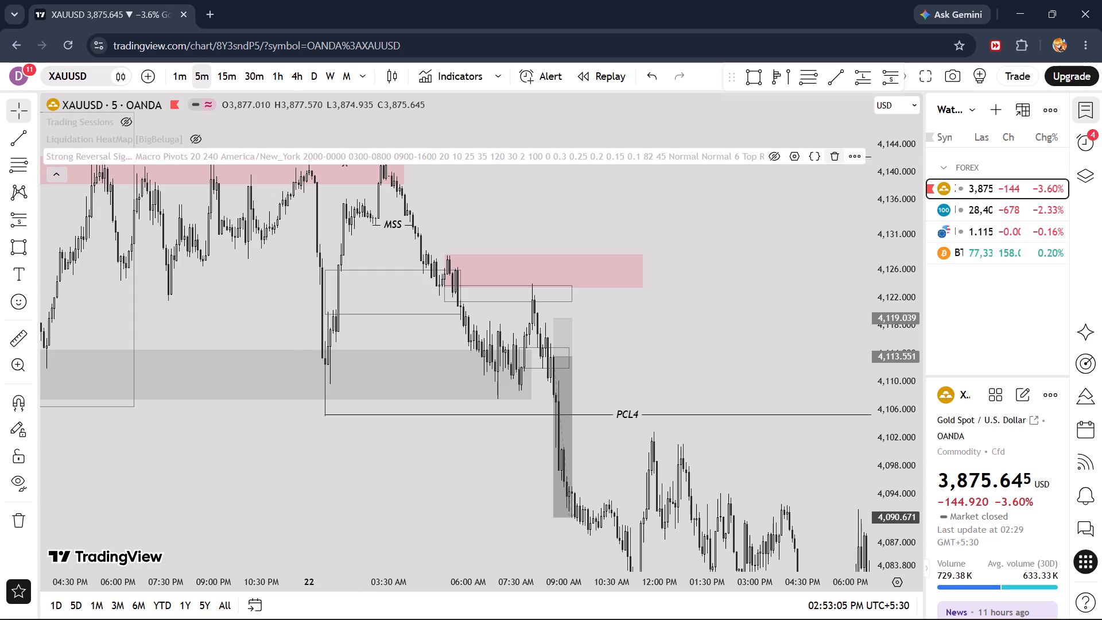
pyautogui.click(828, 154)
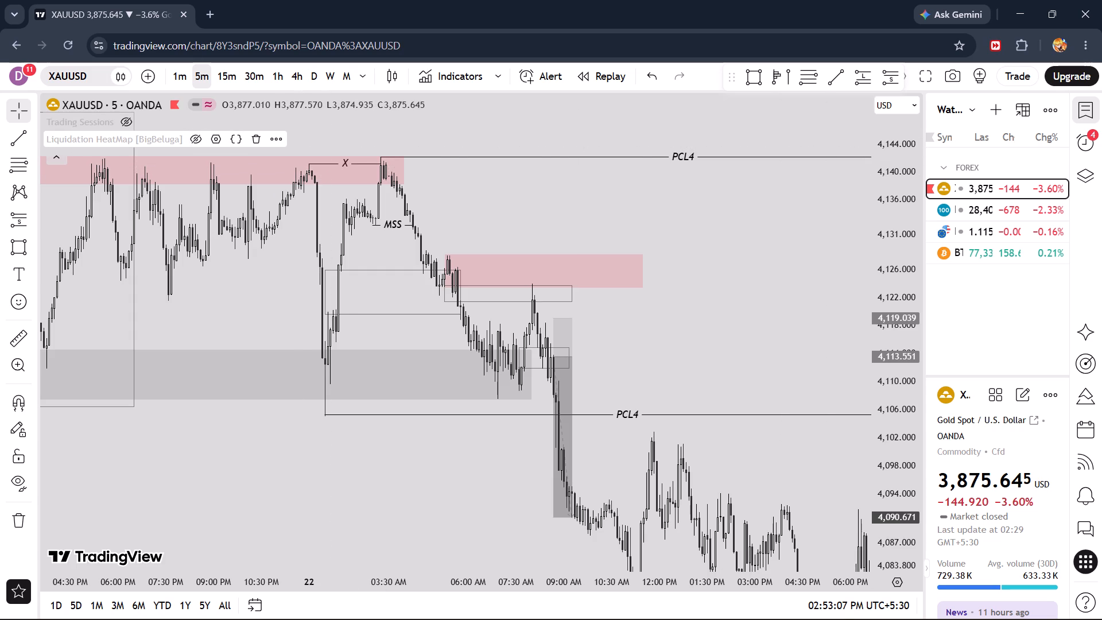
pyautogui.click(61, 153)
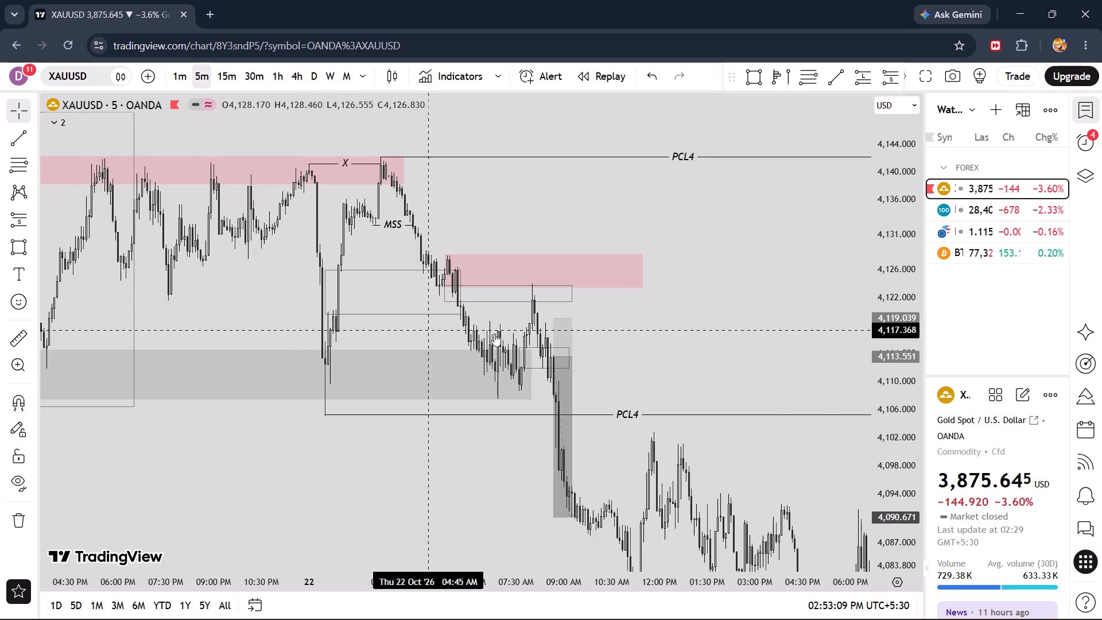
# Examine the marked 22 October zones, MSS and PCL4 levels and short trade together with the surrounding price action.
pyautogui.scroll(2, 514, 331)
pyautogui.scroll(1, 624, 332)
pyautogui.moveTo(601, 323); pyautogui.dragTo(703, 281)
pyautogui.moveTo(703, 281); pyautogui.dragTo(713, 341)
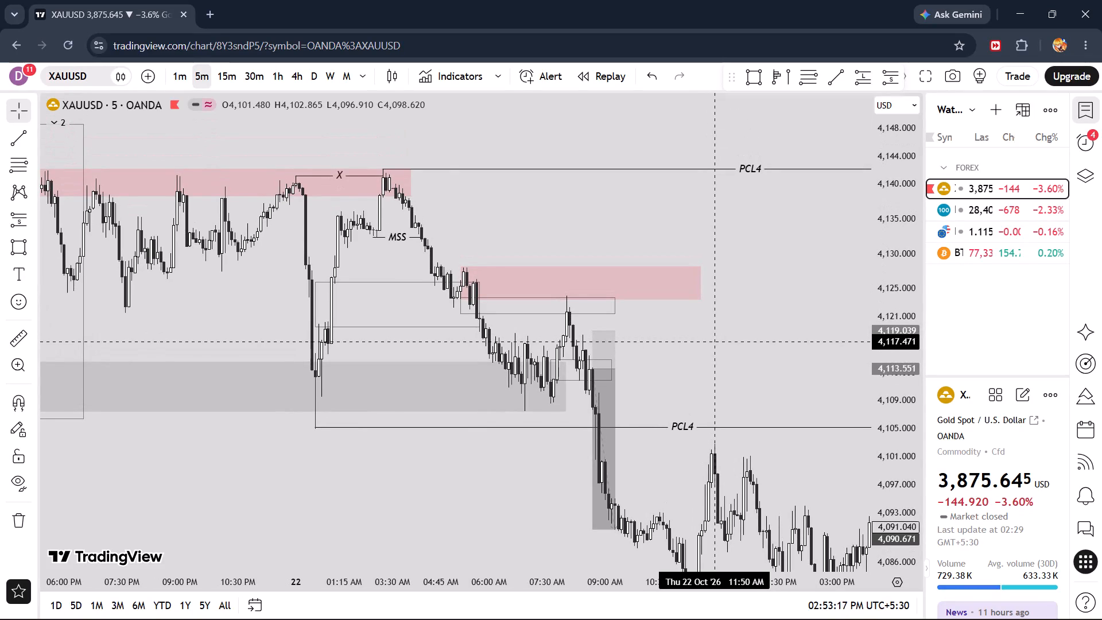
pyautogui.scroll(-2, 713, 341)
pyautogui.moveTo(747, 334); pyautogui.dragTo(776, 378)
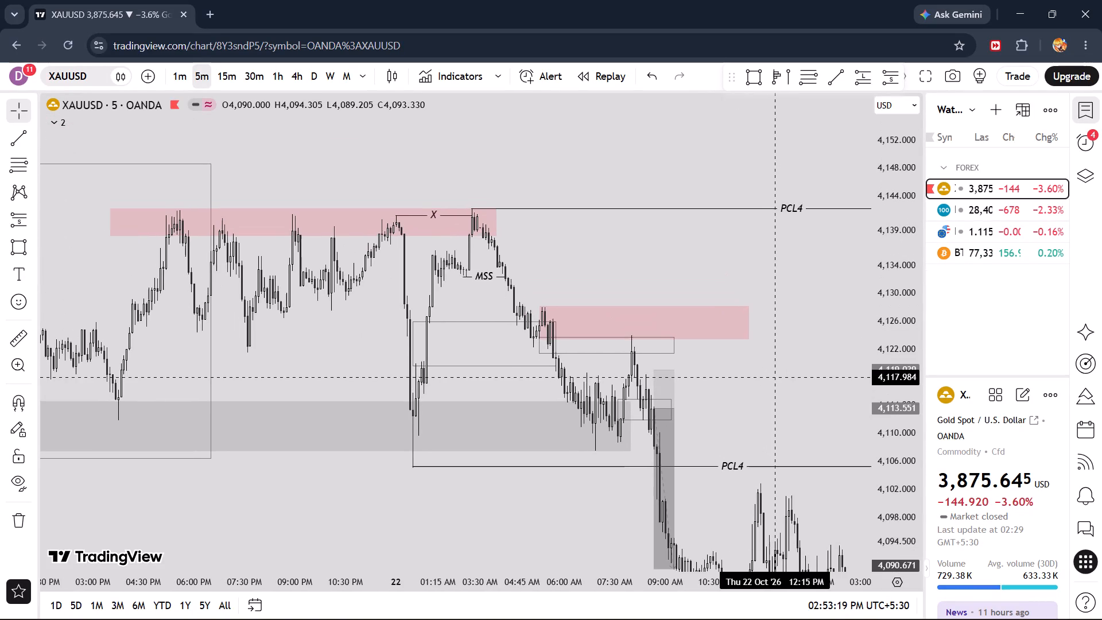
pyautogui.moveTo(776, 378); pyautogui.dragTo(590, 315)
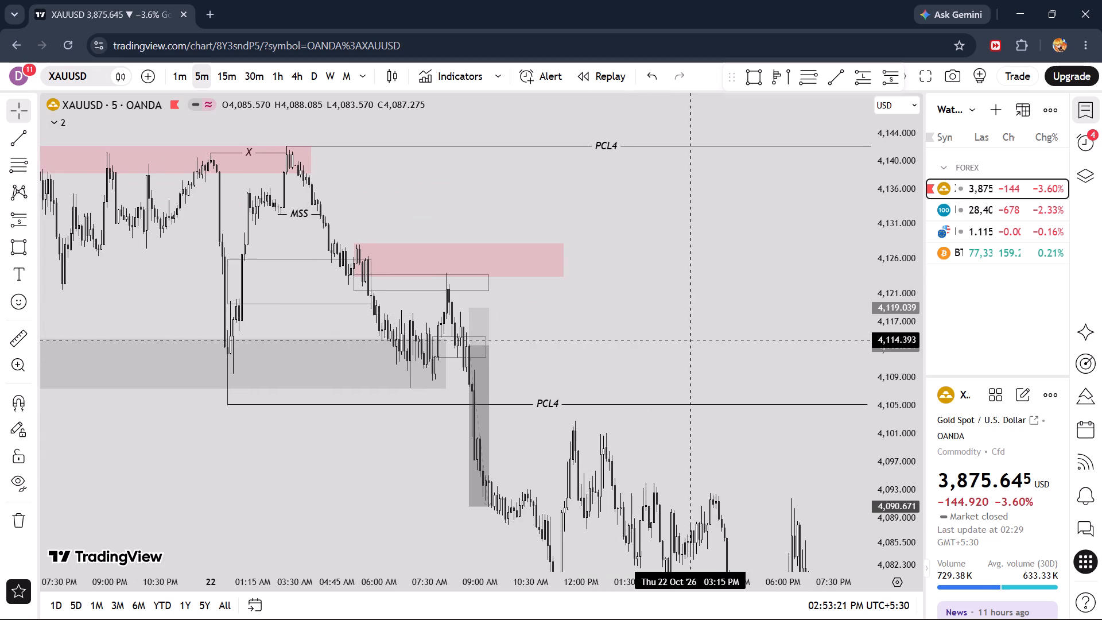
pyautogui.moveTo(690, 340); pyautogui.dragTo(634, 298)
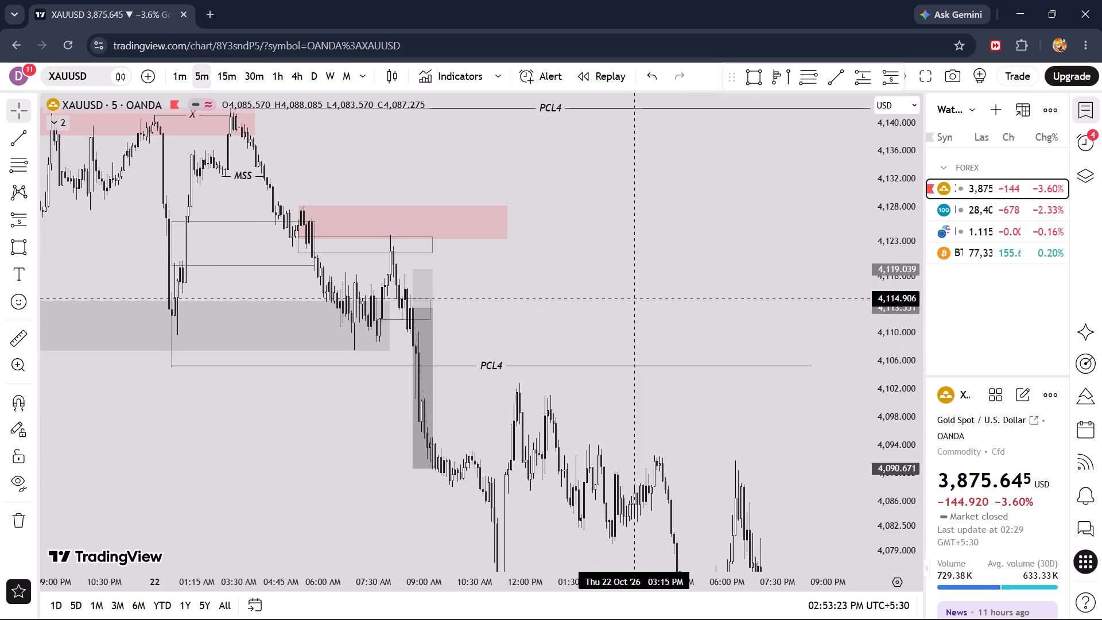
pyautogui.moveTo(634, 298); pyautogui.dragTo(704, 397)
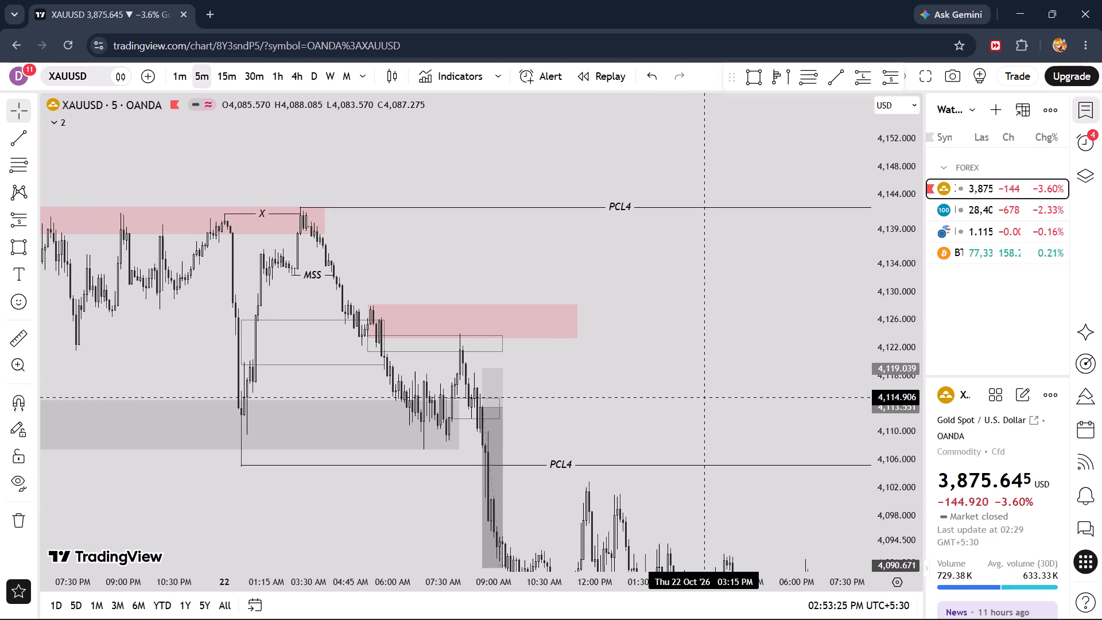
pyautogui.moveTo(704, 397); pyautogui.dragTo(672, 269)
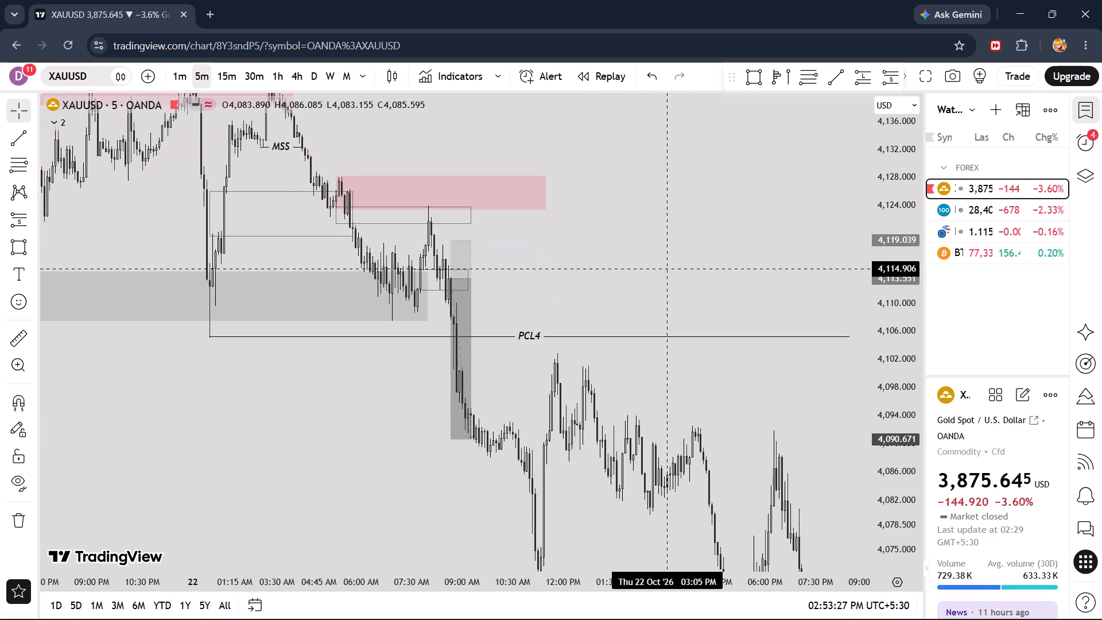
pyautogui.scroll(8, 665, 271)
pyautogui.moveTo(397, 270); pyautogui.dragTo(577, 241)
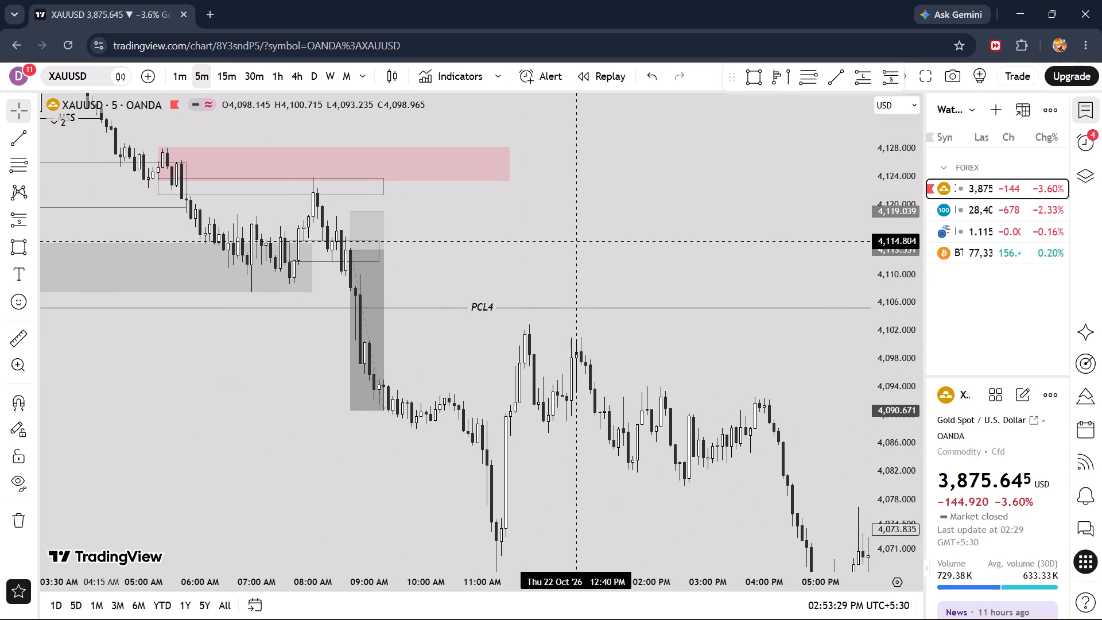
# Draw a rectangle from 4,100.879 to 4,095.874 spanning 08:50 AM to 12:50 PM on 22 October and apply the Bearish template.
pyautogui.click(762, 73)
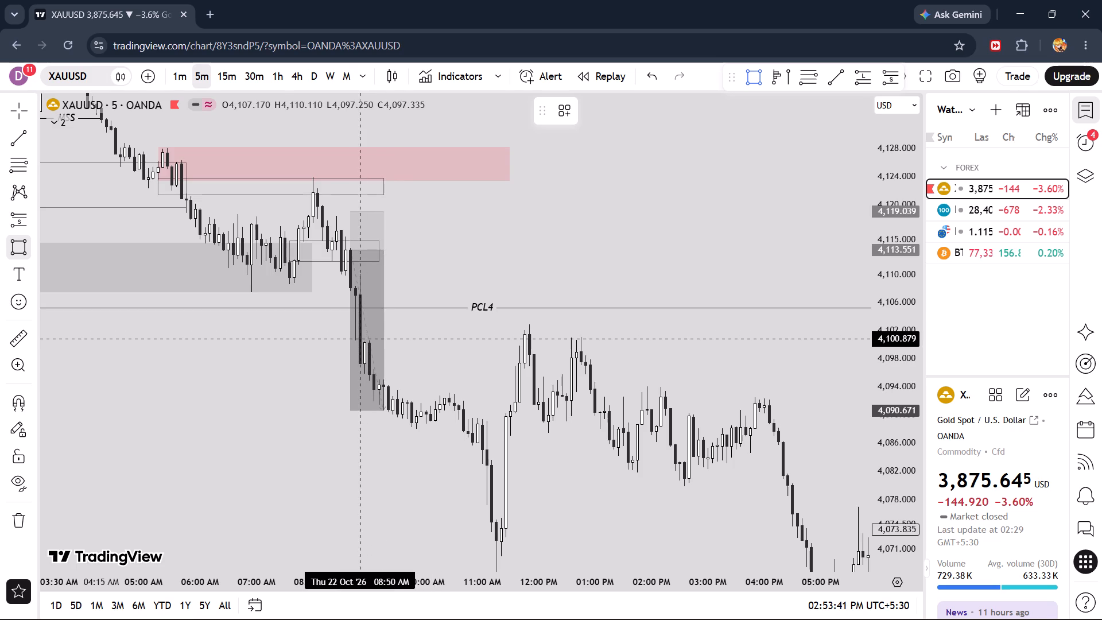
pyautogui.click(362, 338)
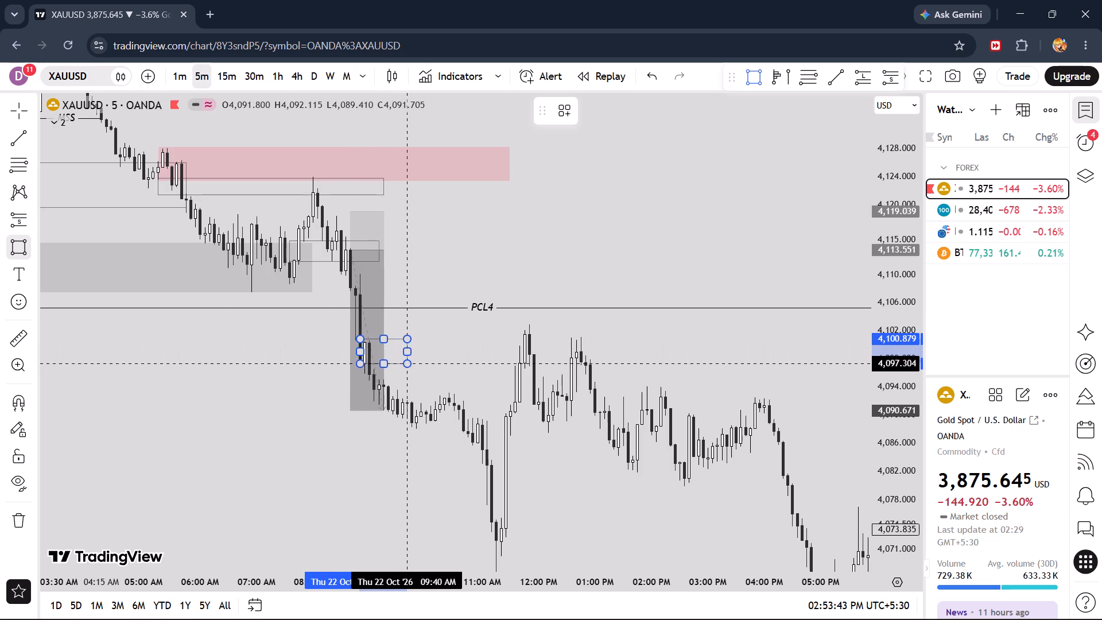
pyautogui.click(406, 374)
pyautogui.moveTo(412, 356); pyautogui.dragTo(534, 359)
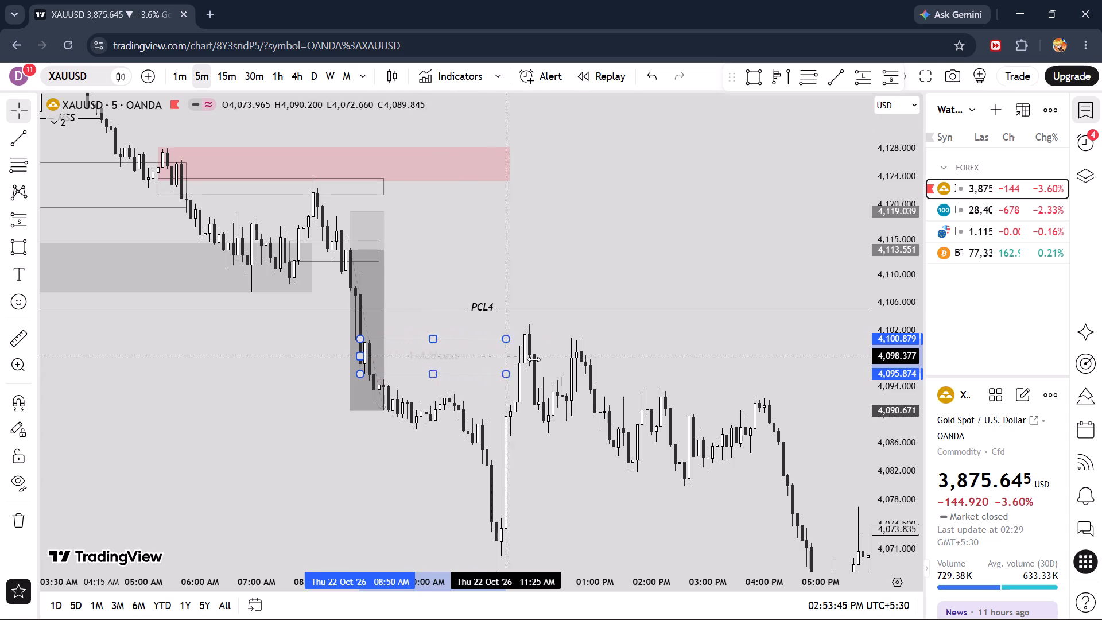
pyautogui.moveTo(534, 359); pyautogui.dragTo(584, 360)
pyautogui.click(558, 112)
pyautogui.click(580, 197)
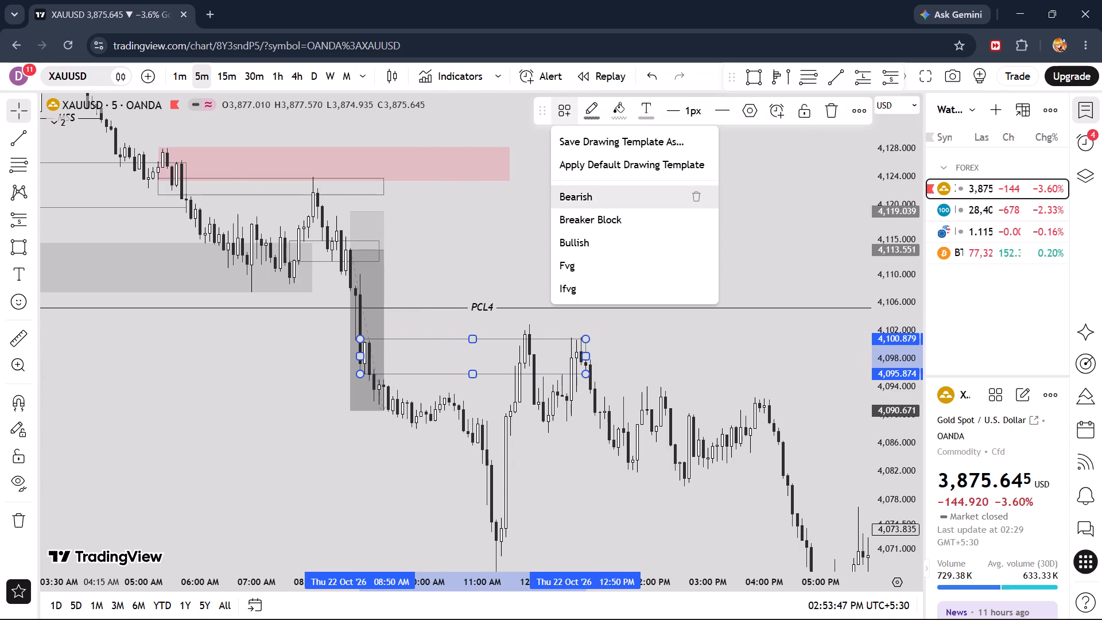
# Draw a second bearish rectangle from 4,096.283 to about 4,091.2, starting at 12:45 PM and extending to about 04:55 PM on 22 October.
pyautogui.moveTo(584, 220); pyautogui.dragTo(557, 209)
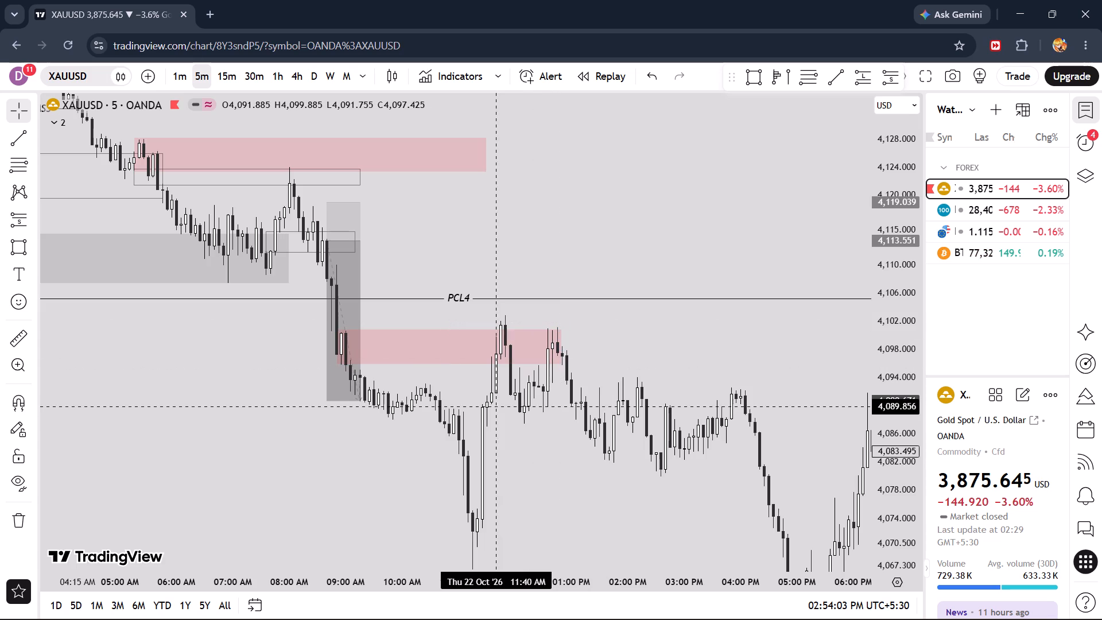
pyautogui.click(755, 79)
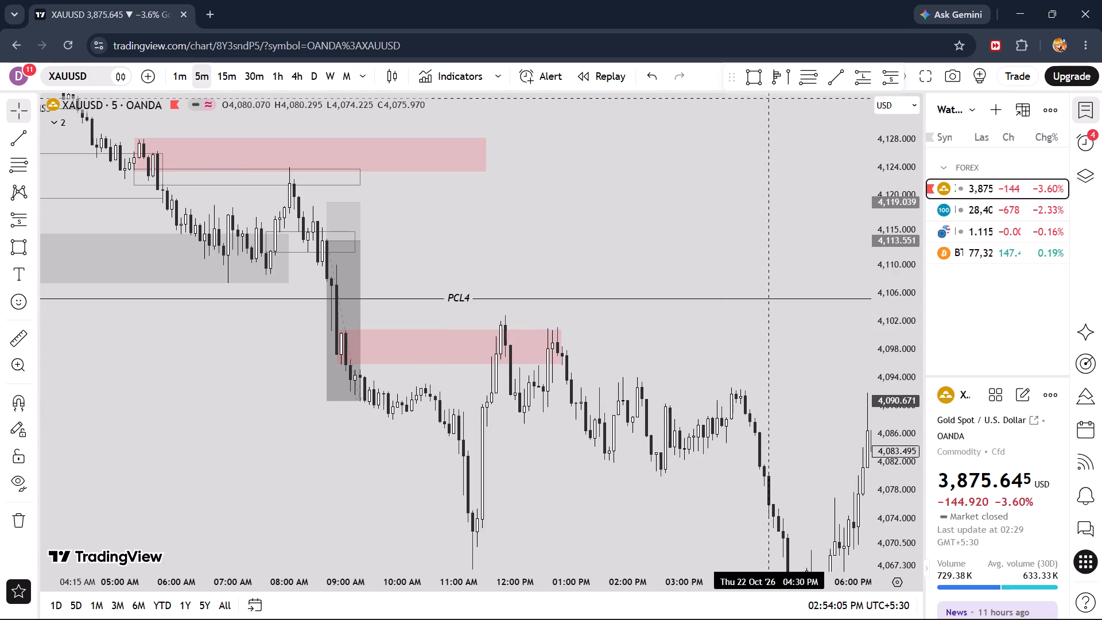
pyautogui.click(556, 361)
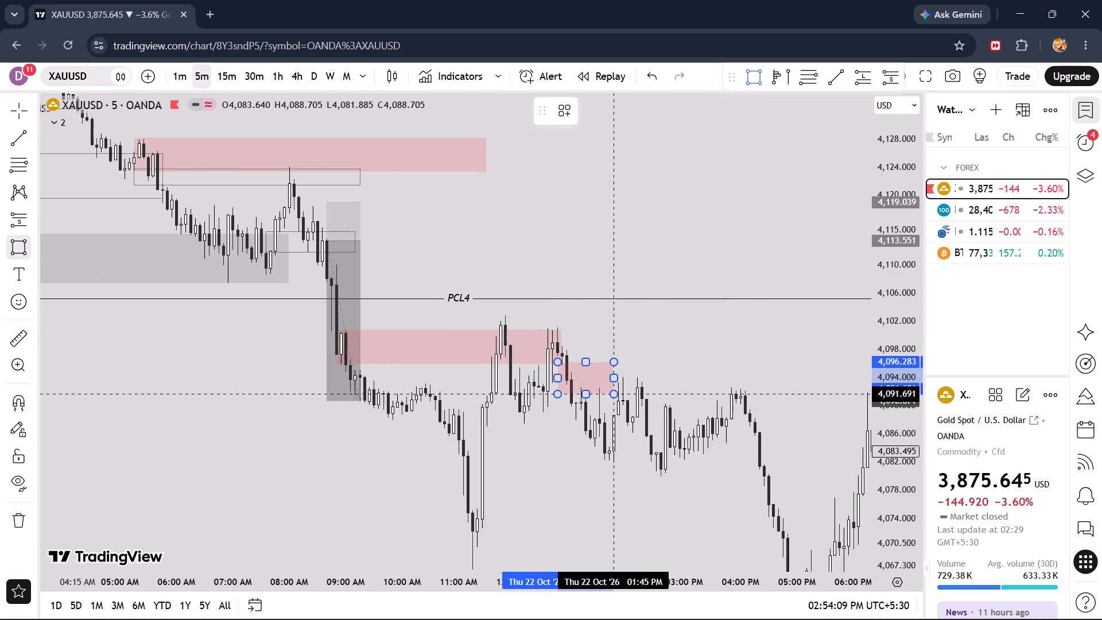
pyautogui.click(616, 397)
pyautogui.moveTo(618, 378); pyautogui.dragTo(680, 375)
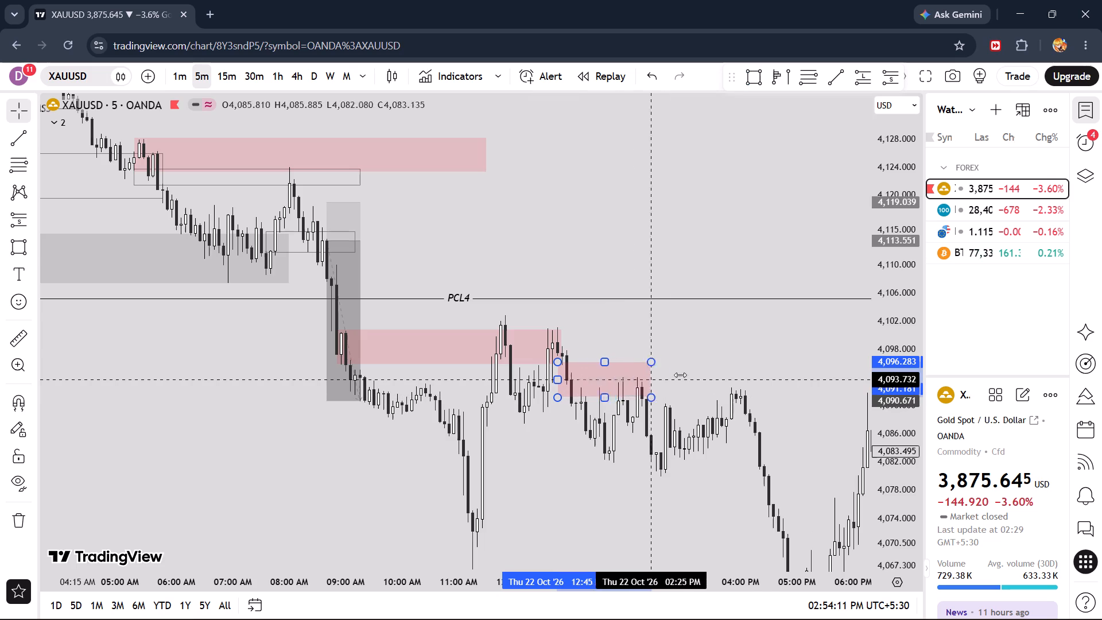
pyautogui.moveTo(680, 375); pyautogui.dragTo(790, 374)
# Place a short position at 03:50 PM on 22 October with entry 4,091.793 and set its stop to 4,101.799.
pyautogui.moveTo(734, 332); pyautogui.dragTo(605, 300)
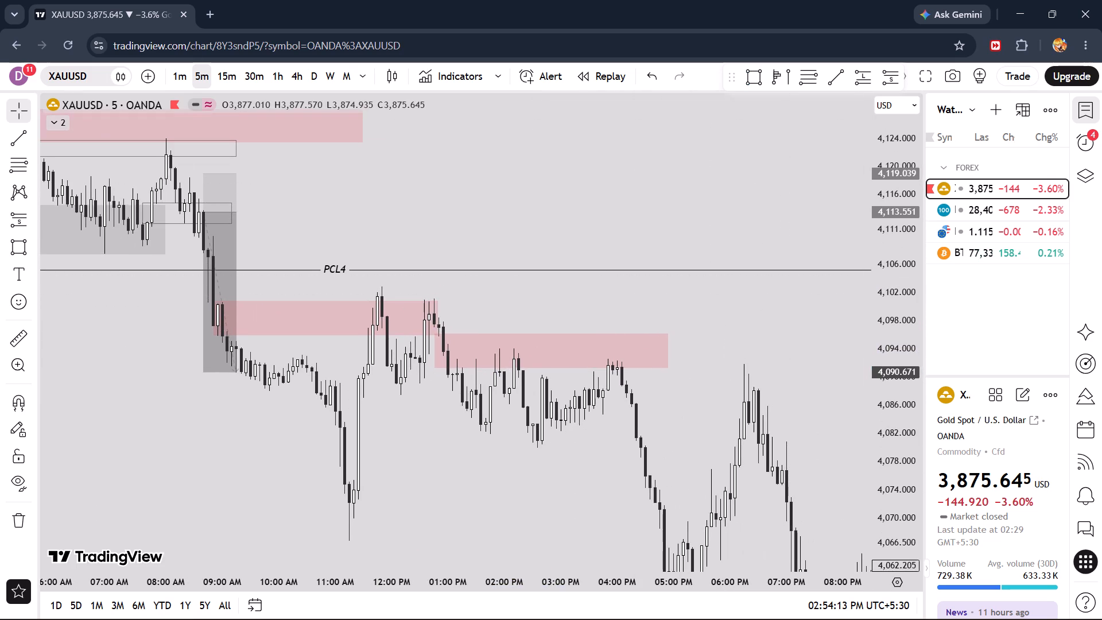
pyautogui.click(883, 77)
pyautogui.click(608, 364)
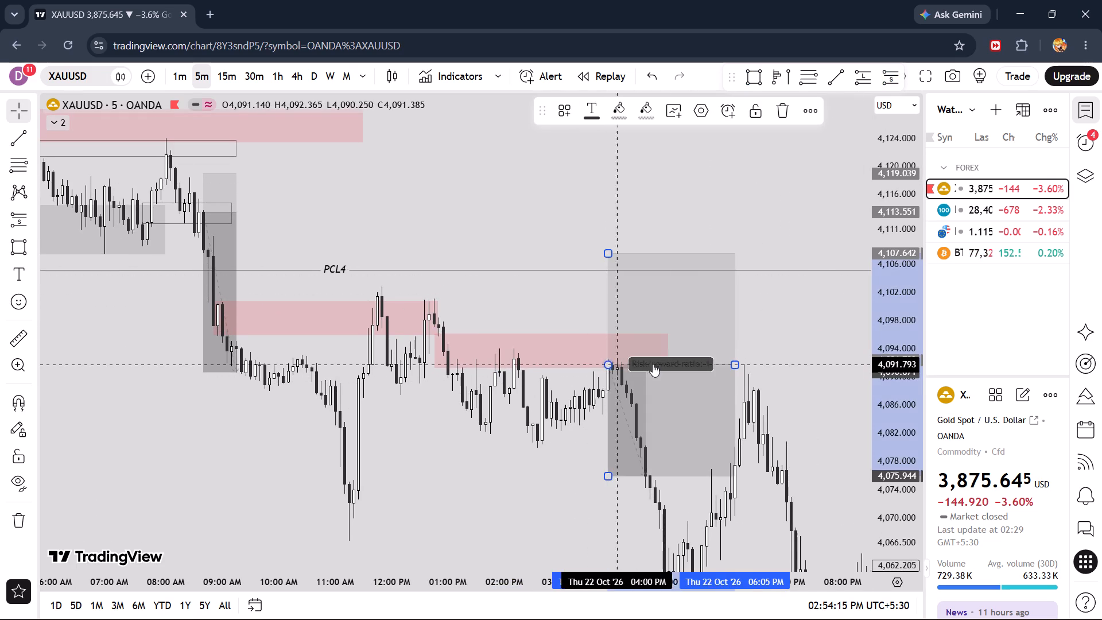
pyautogui.moveTo(811, 355); pyautogui.dragTo(705, 313)
pyautogui.moveTo(509, 217); pyautogui.dragTo(509, 218)
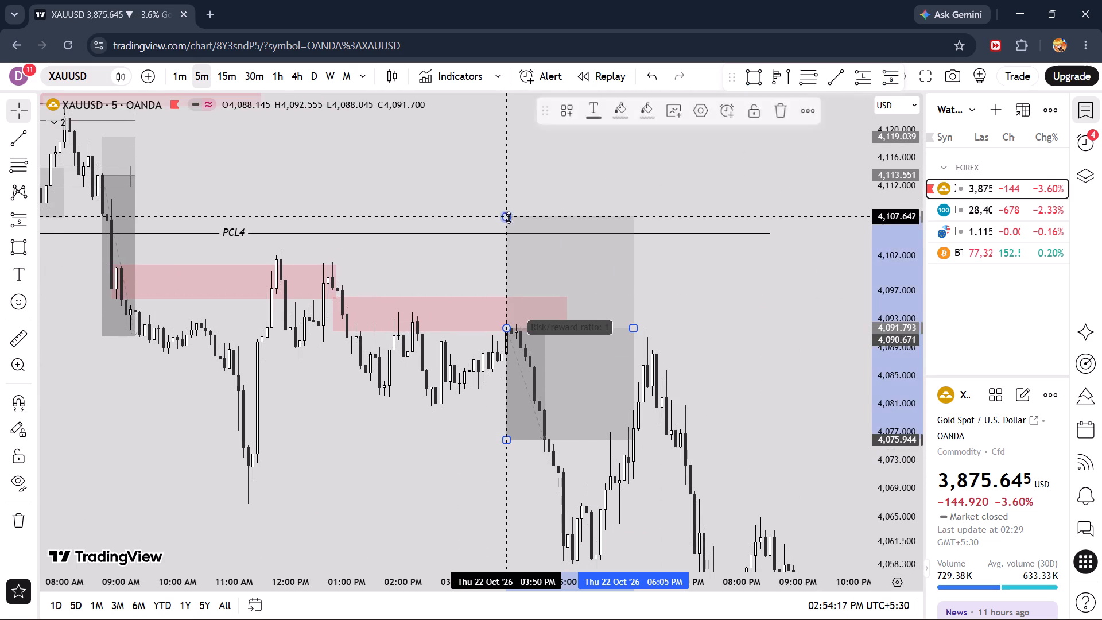
pyautogui.moveTo(509, 218); pyautogui.dragTo(499, 257)
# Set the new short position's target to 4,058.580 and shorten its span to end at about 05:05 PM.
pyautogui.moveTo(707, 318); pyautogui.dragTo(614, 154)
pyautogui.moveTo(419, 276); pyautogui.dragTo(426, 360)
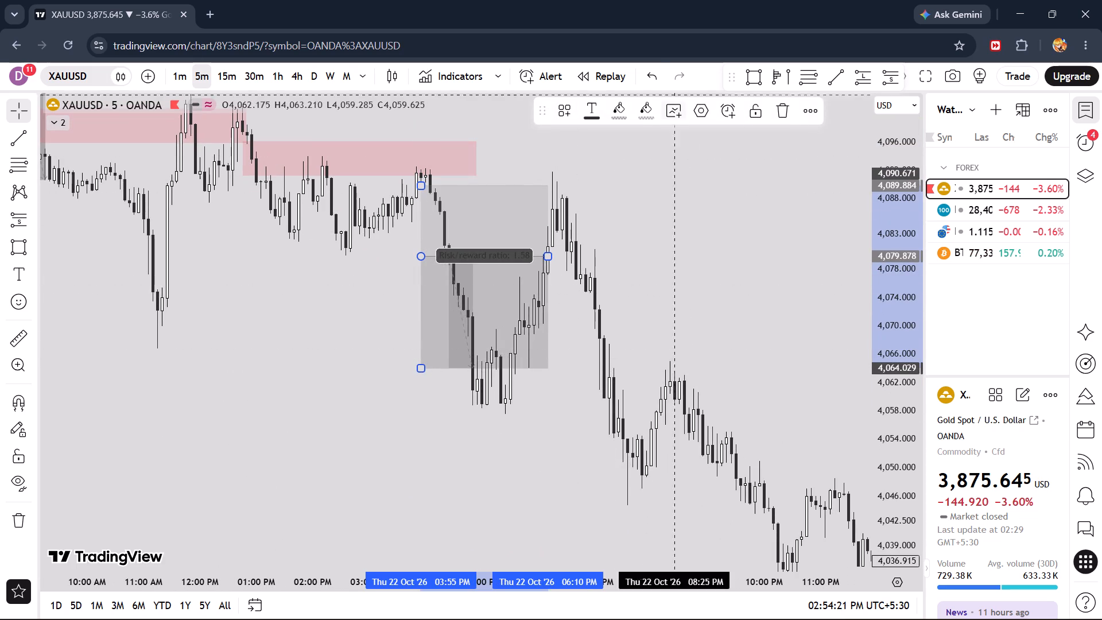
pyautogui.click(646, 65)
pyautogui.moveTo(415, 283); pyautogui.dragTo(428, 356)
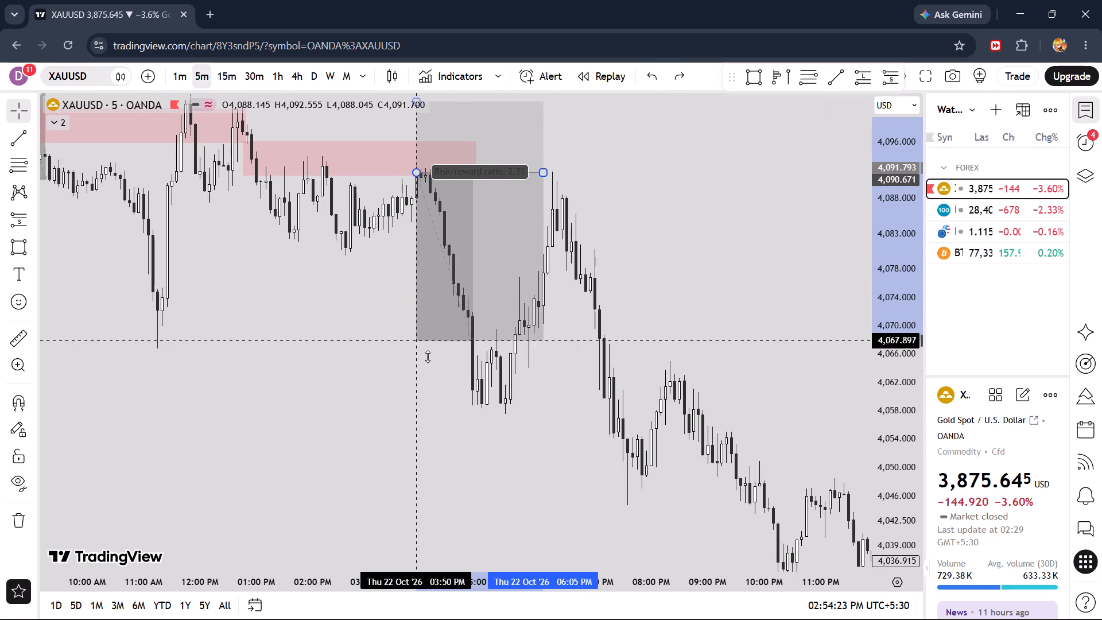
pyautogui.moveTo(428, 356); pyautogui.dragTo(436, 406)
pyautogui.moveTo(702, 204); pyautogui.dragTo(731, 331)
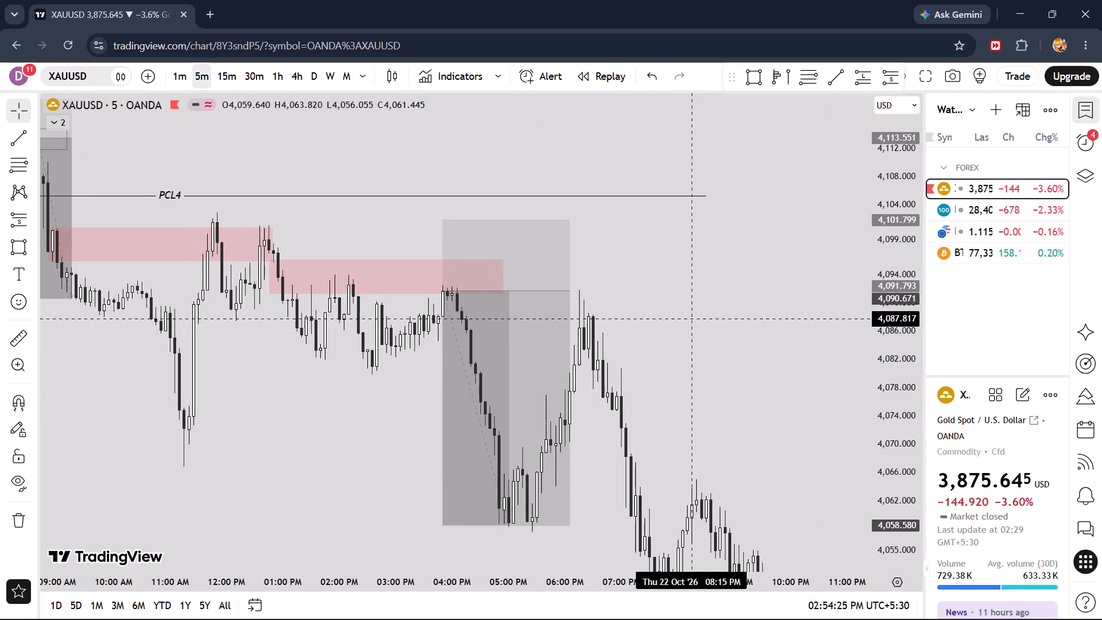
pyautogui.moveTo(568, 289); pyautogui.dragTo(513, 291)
# Draw a bearish rectangle from about 4,076 to 4,070, starting at 11:20 AM and extending to about 06:55 PM on 22 October.
pyautogui.moveTo(584, 295); pyautogui.dragTo(616, 295)
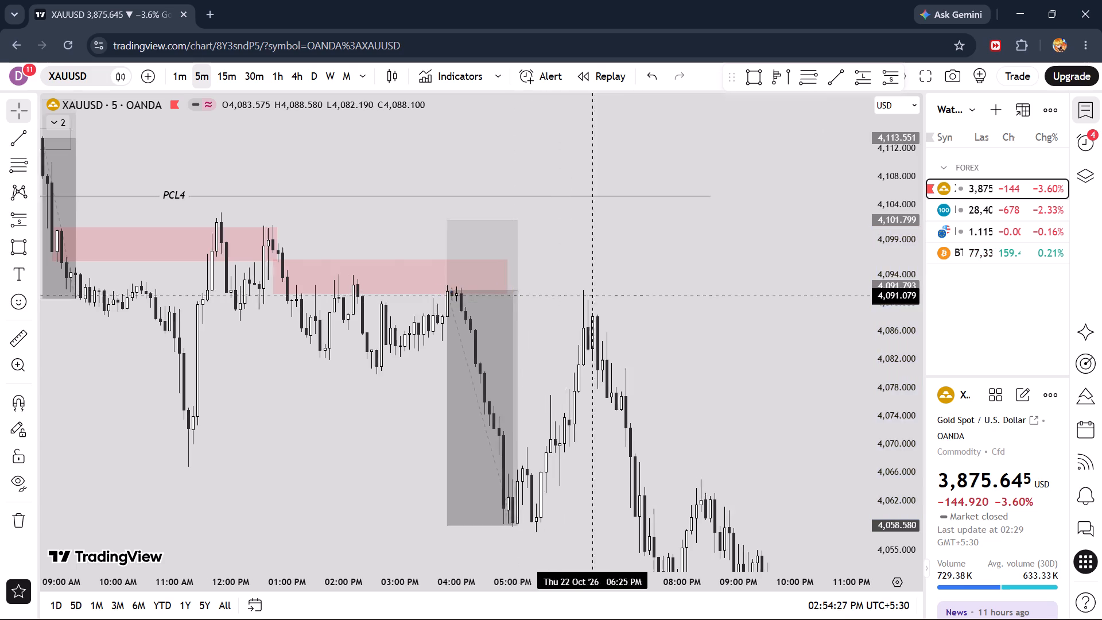
pyautogui.moveTo(616, 295); pyautogui.dragTo(765, 300)
pyautogui.scroll(2, 767, 300)
pyautogui.moveTo(745, 284); pyautogui.dragTo(770, 317)
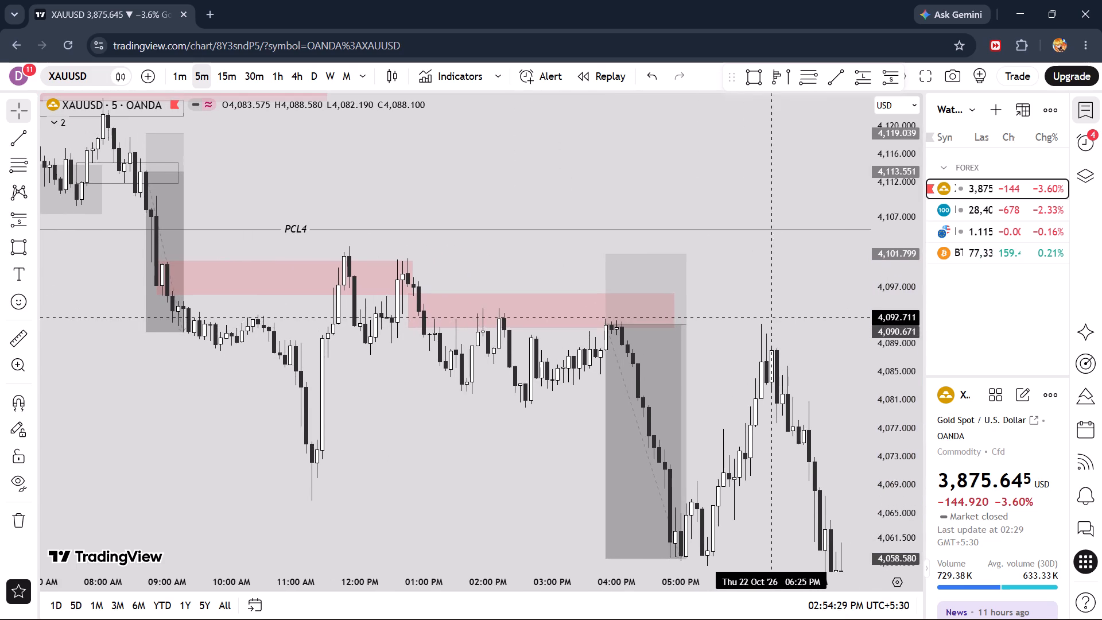
pyautogui.moveTo(770, 317); pyautogui.dragTo(627, 242)
pyautogui.scroll(-3, 646, 239)
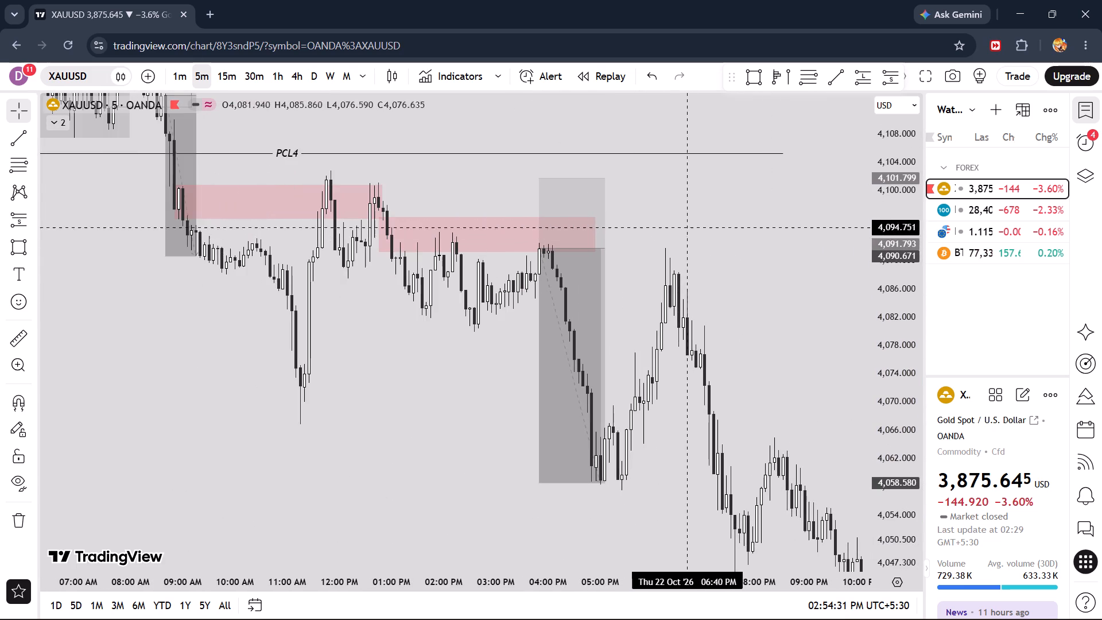
pyautogui.moveTo(670, 208); pyautogui.dragTo(725, 281)
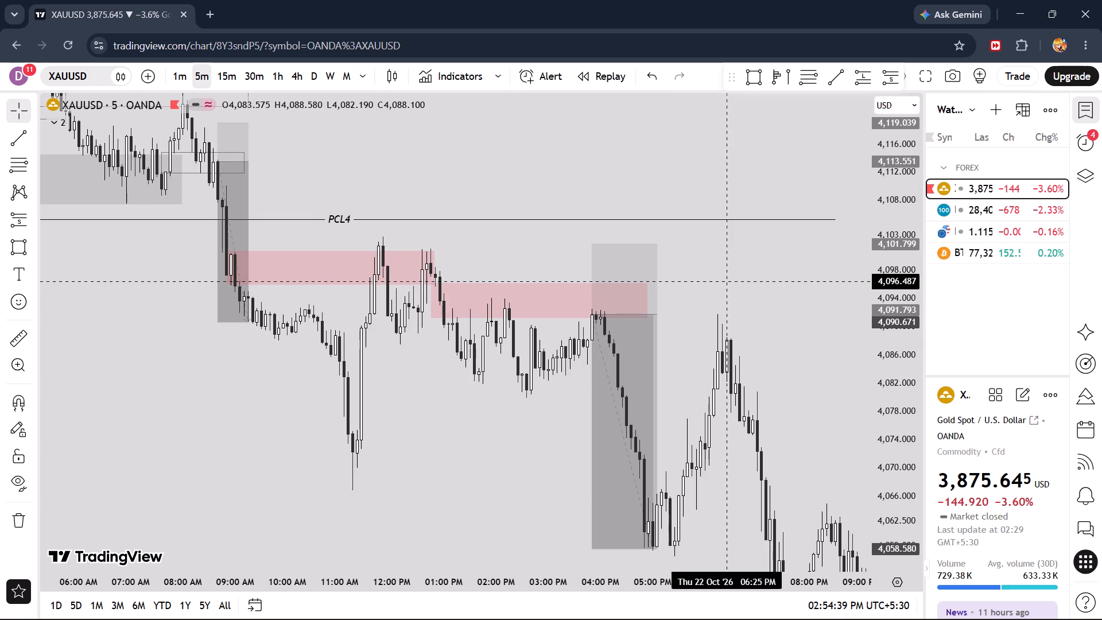
pyautogui.click(751, 69)
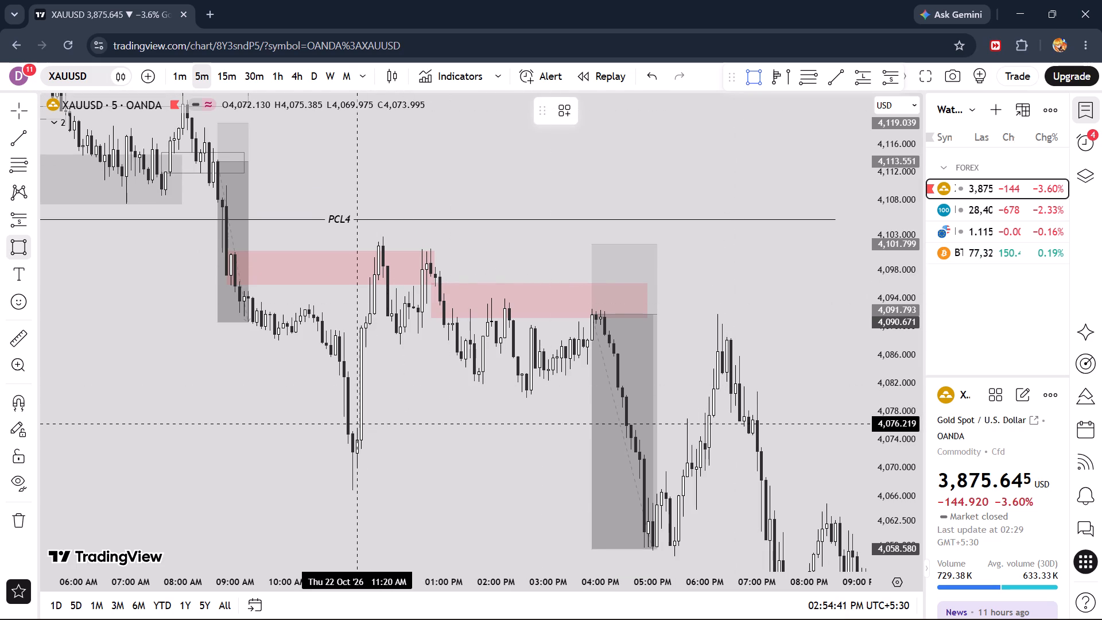
pyautogui.click(356, 425)
pyautogui.click(397, 466)
pyautogui.moveTo(397, 448); pyautogui.dragTo(752, 433)
# Set the afternoon short position's target to 4,075.203 and shorten its span to end at about 04:40 PM.
pyautogui.moveTo(593, 546); pyautogui.dragTo(592, 477)
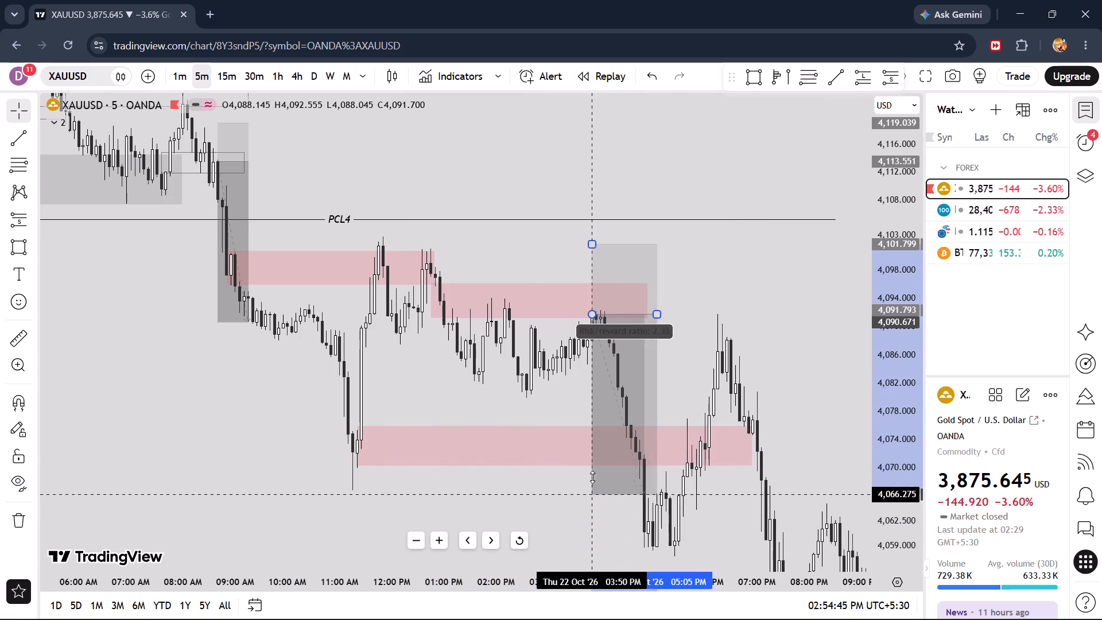
pyautogui.moveTo(592, 477); pyautogui.dragTo(594, 431)
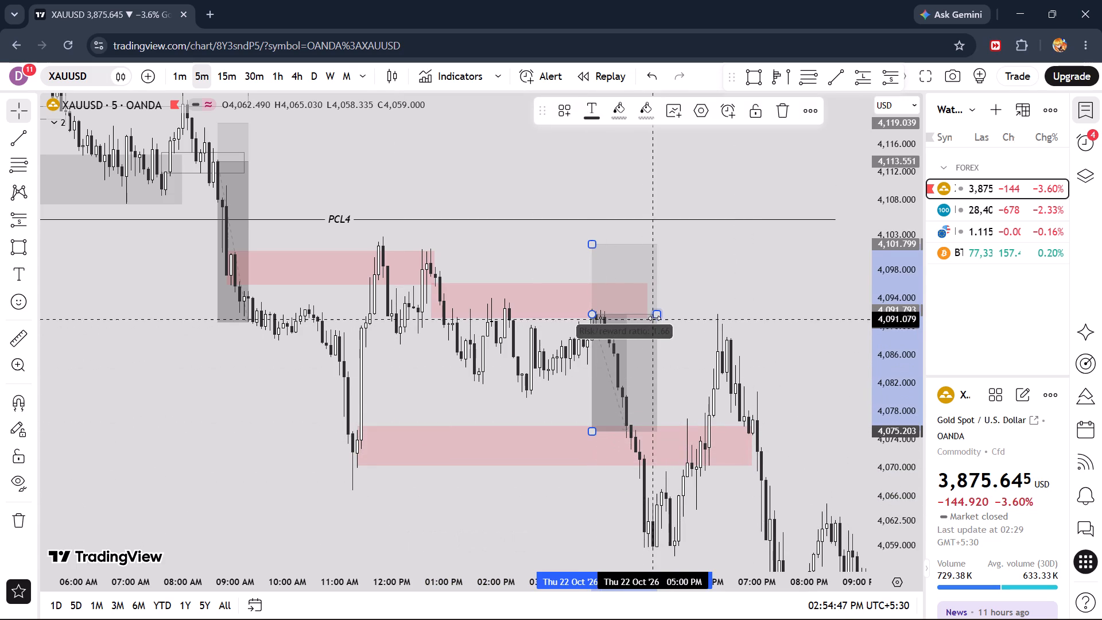
pyautogui.moveTo(654, 318); pyautogui.dragTo(634, 316)
# Examine the three new bearish zones and the afternoon short trade against the earlier 22 October price action and marked levels.
pyautogui.moveTo(699, 301); pyautogui.dragTo(748, 283)
pyautogui.scroll(6, 715, 303)
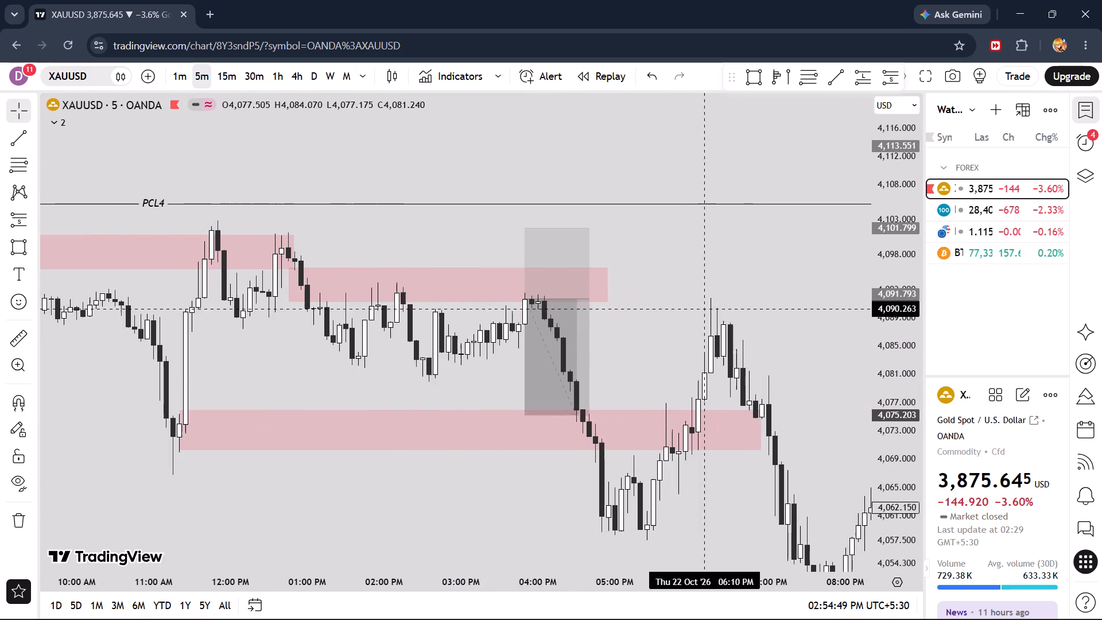
pyautogui.scroll(-6, 443, 351)
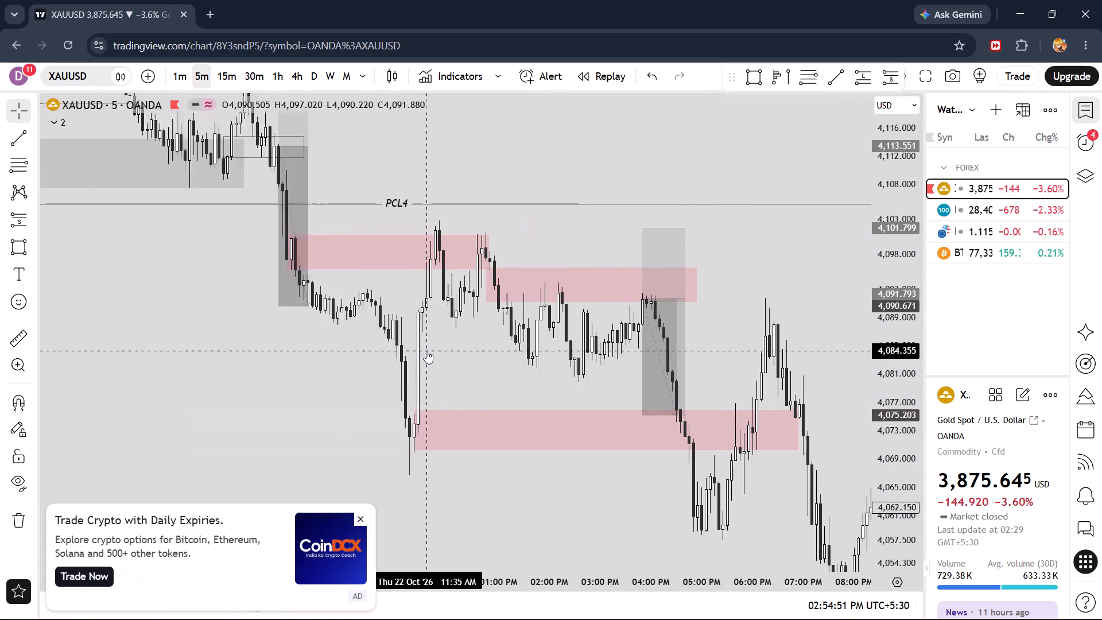
pyautogui.scroll(-1, 426, 351)
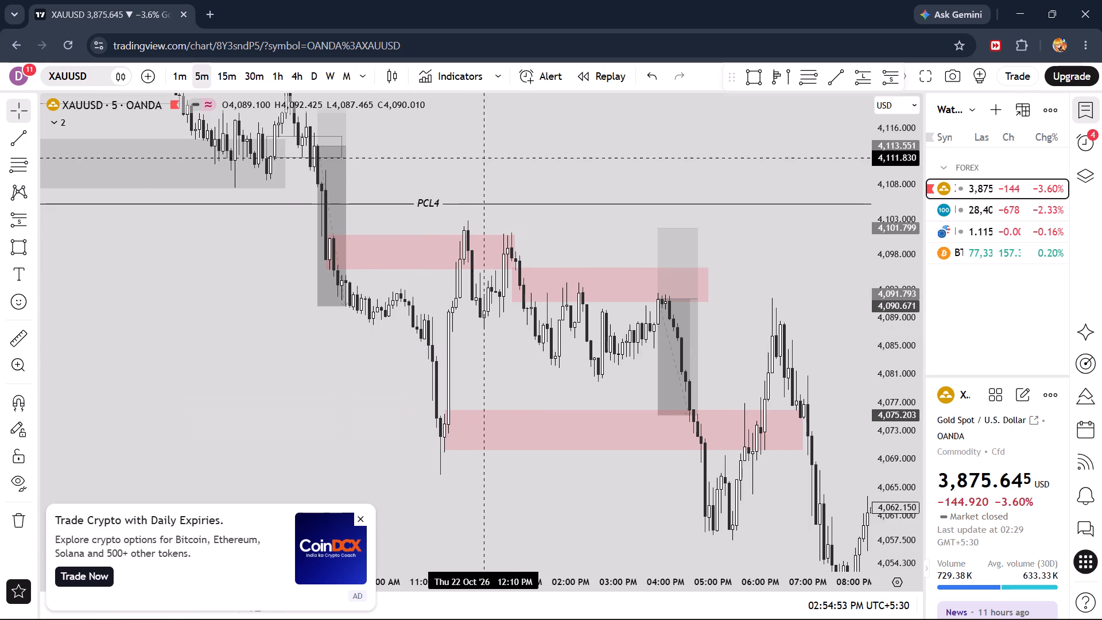
pyautogui.moveTo(483, 157); pyautogui.dragTo(577, 306)
pyautogui.scroll(-4, 577, 306)
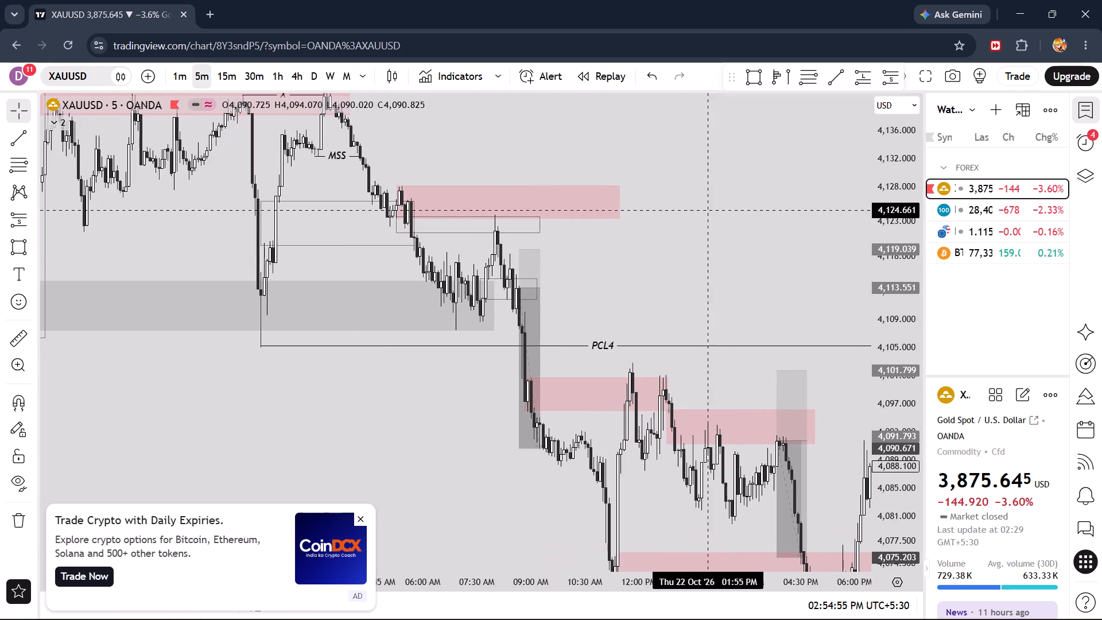